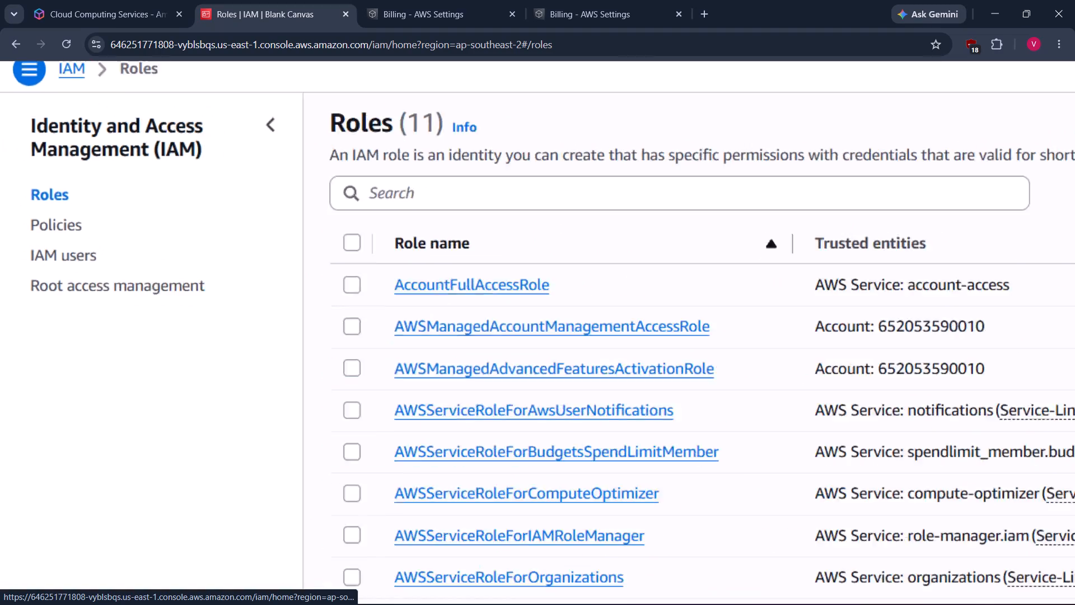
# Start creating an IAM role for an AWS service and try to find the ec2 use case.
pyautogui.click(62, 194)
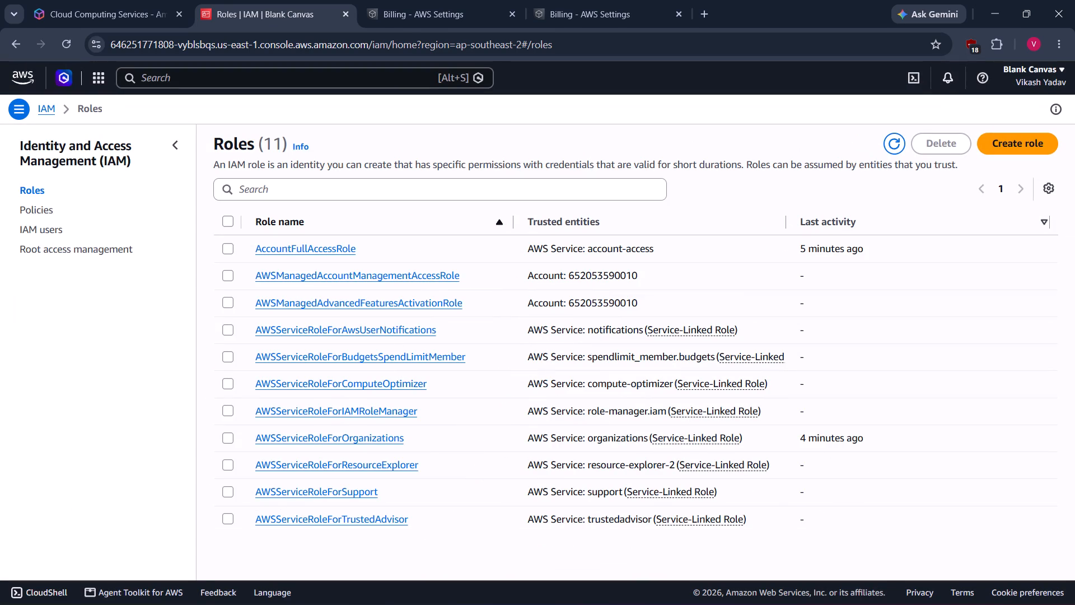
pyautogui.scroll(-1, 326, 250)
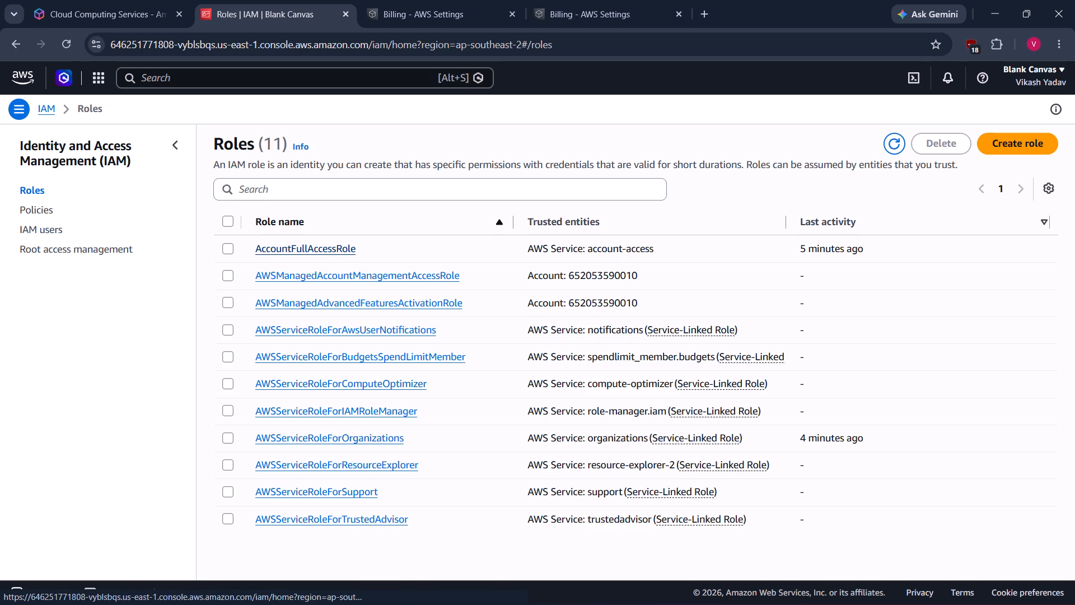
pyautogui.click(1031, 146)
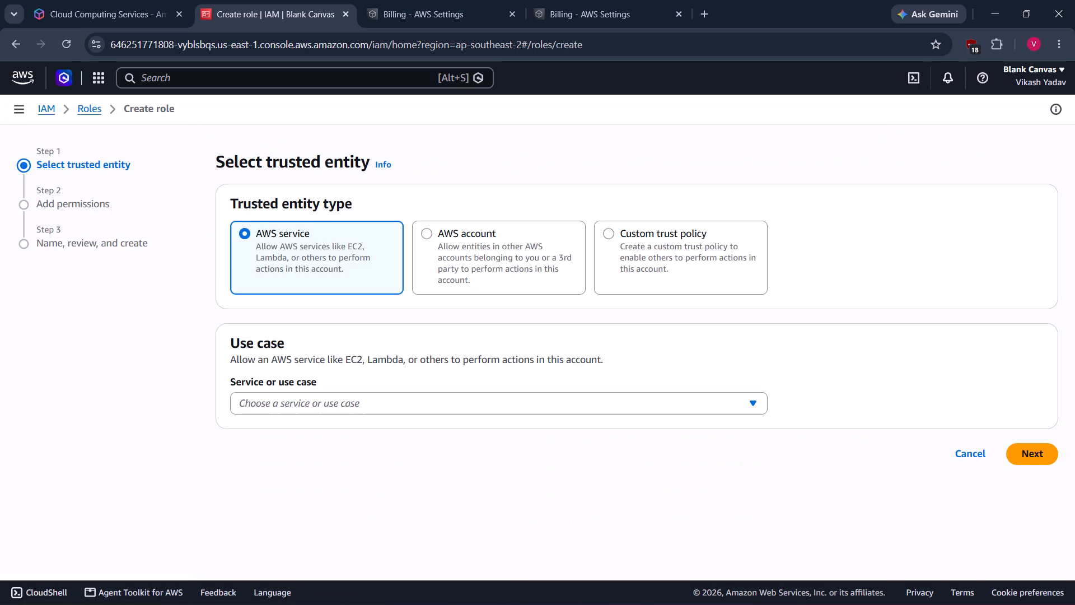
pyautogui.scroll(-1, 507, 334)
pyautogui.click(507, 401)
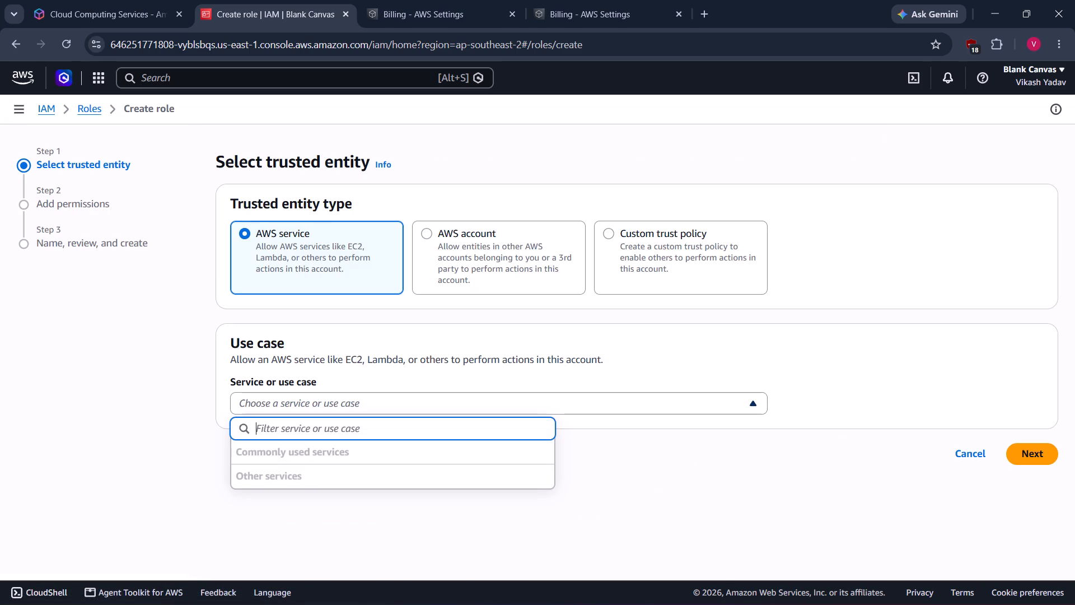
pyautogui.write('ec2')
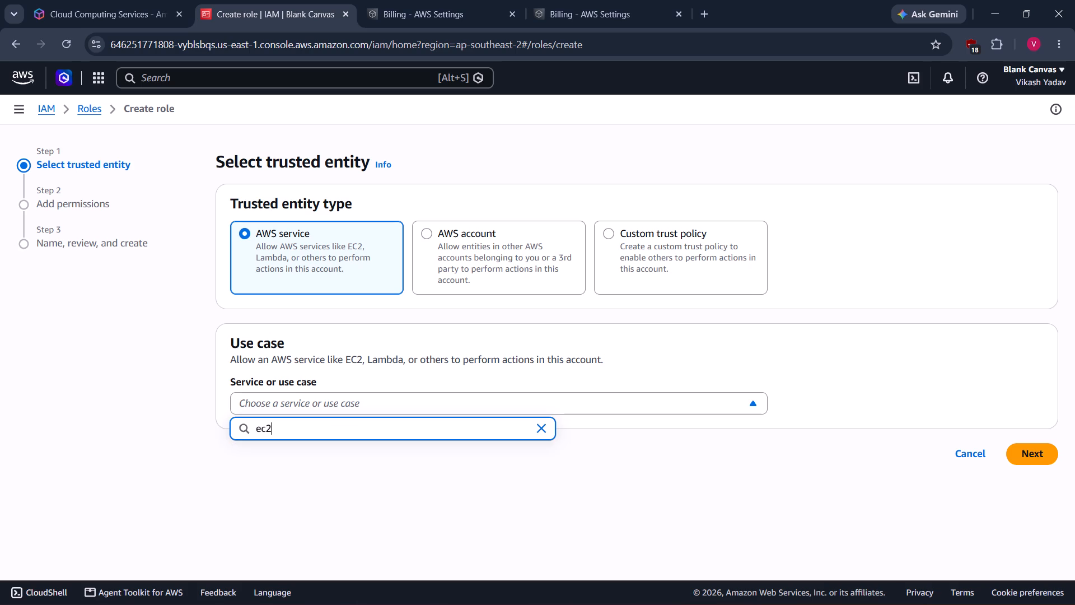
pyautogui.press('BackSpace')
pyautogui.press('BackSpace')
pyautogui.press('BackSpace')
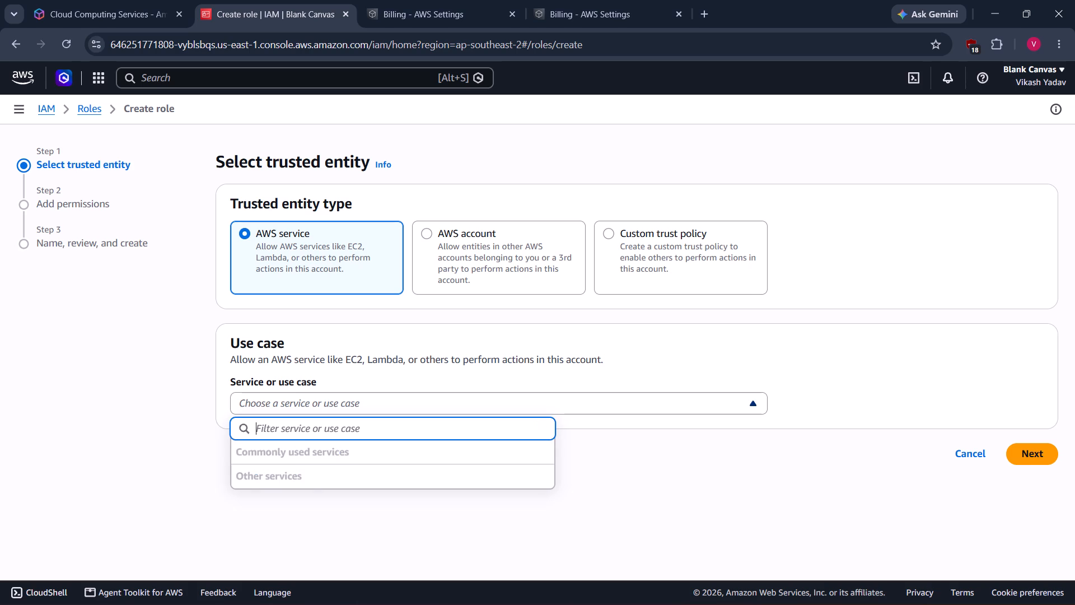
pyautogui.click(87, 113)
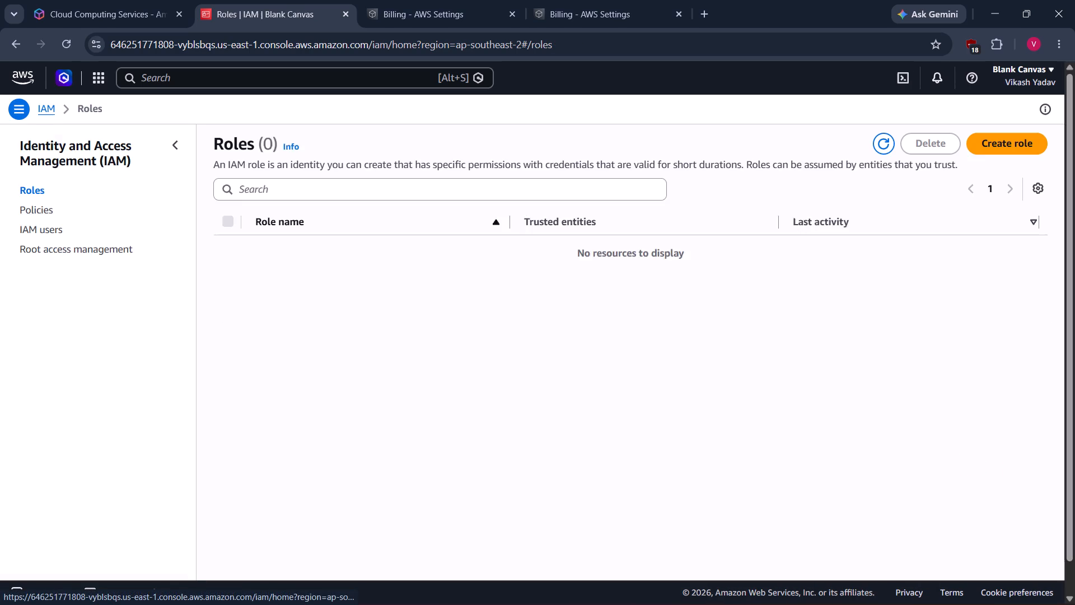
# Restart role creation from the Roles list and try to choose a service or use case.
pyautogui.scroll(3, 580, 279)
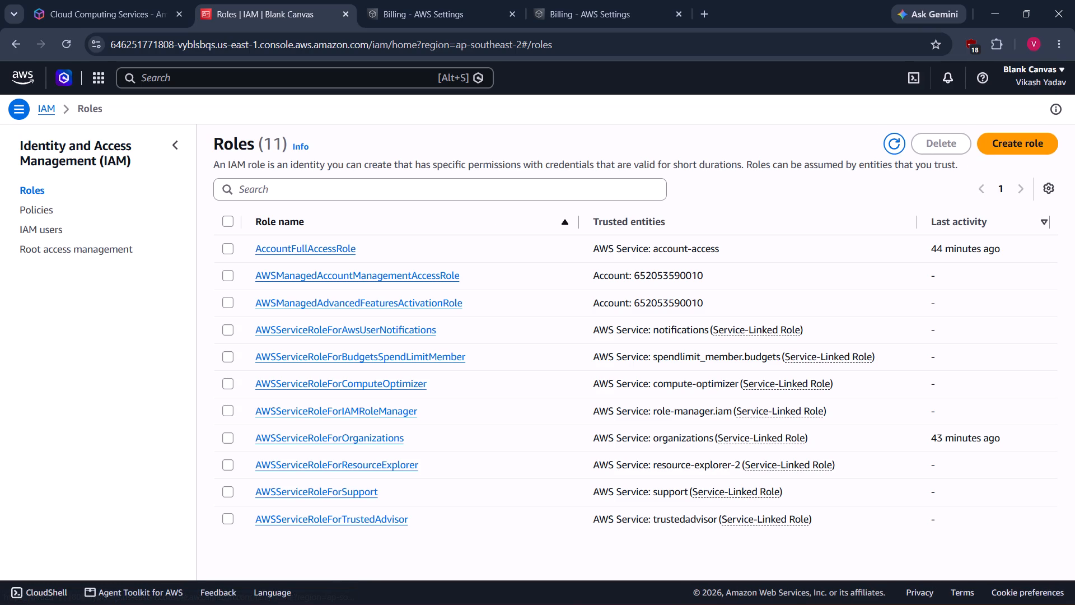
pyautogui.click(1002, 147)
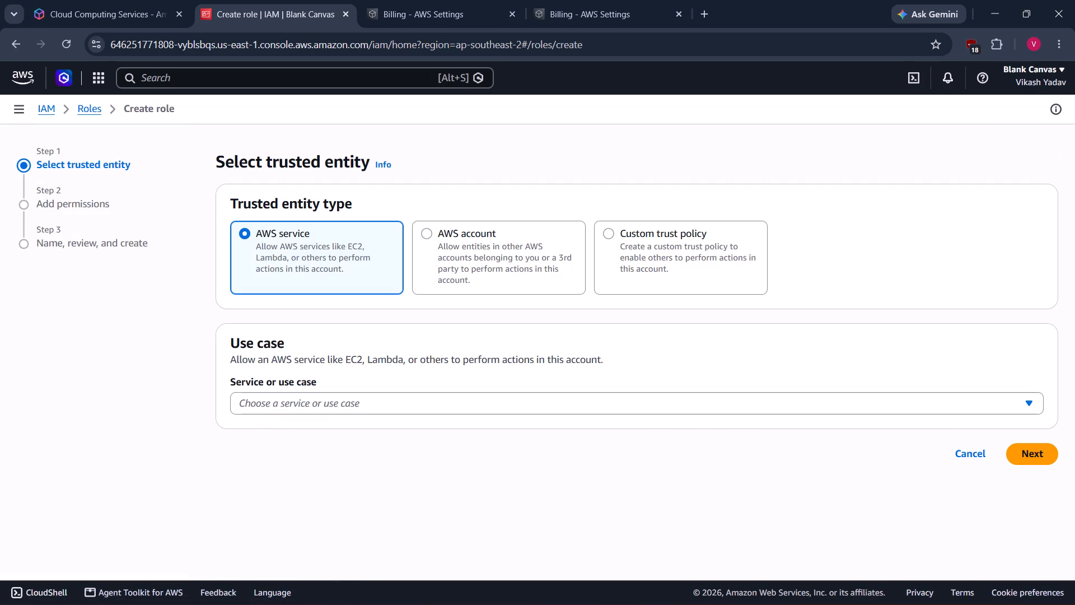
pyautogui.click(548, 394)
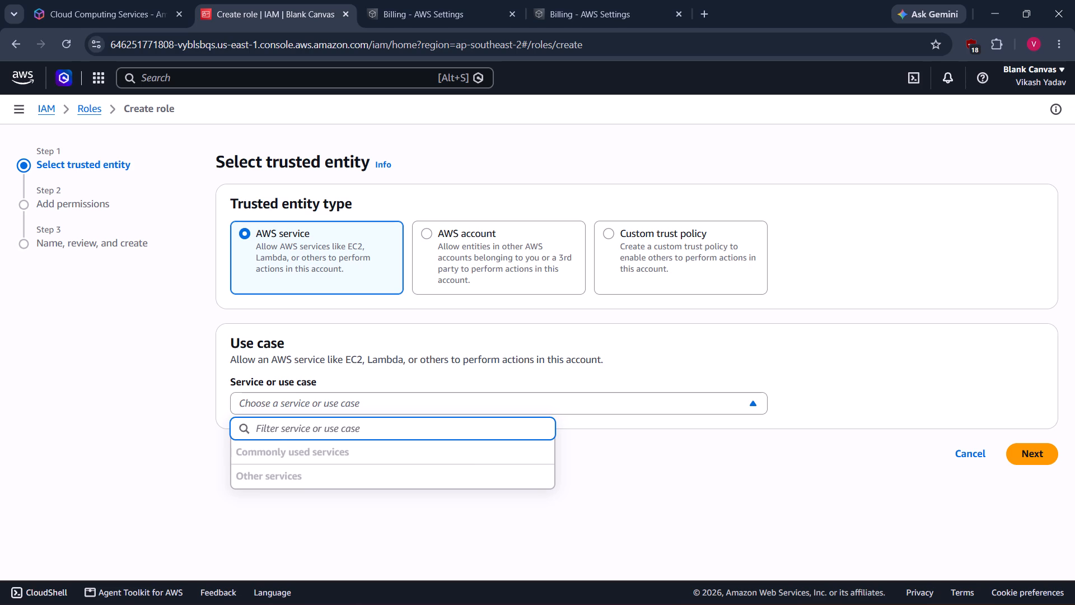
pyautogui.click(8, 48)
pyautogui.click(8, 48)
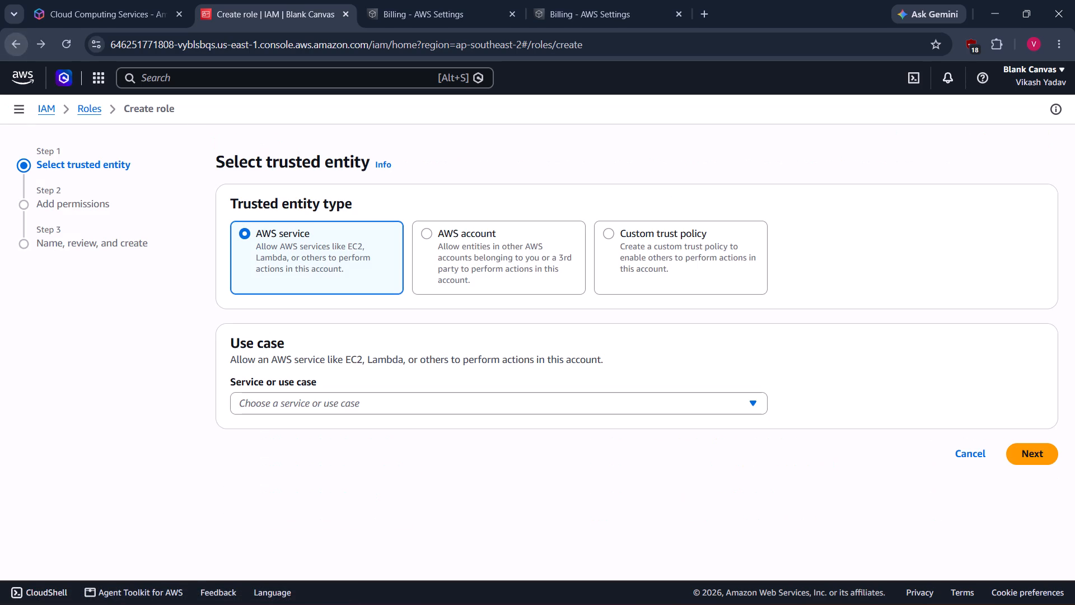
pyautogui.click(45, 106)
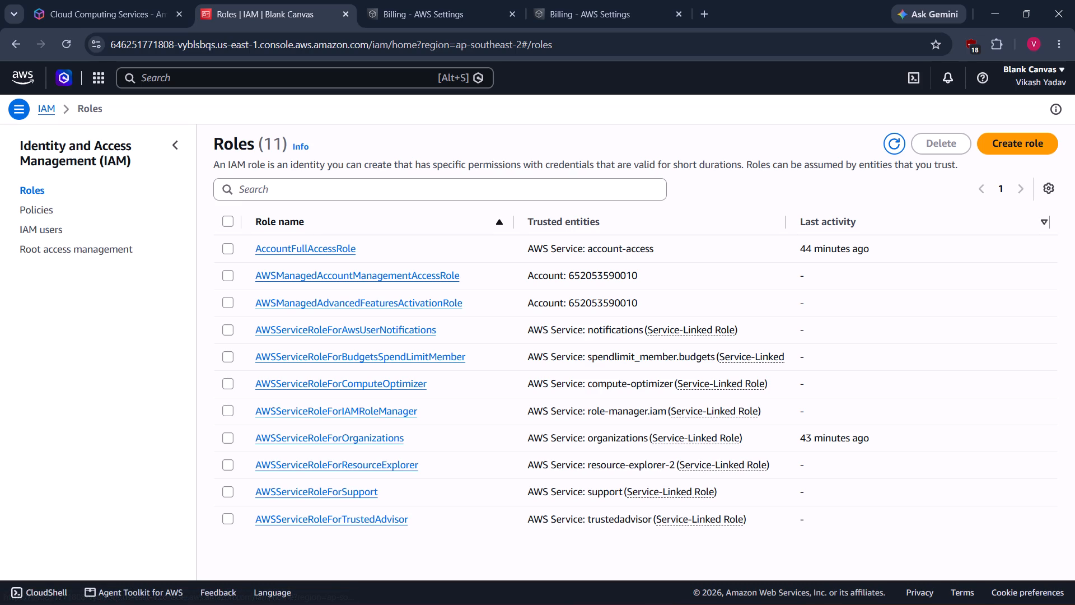
# Start creating a new role for an AWS service and open the service or use case choices.
pyautogui.scroll(-3, 530, 298)
pyautogui.scroll(3, 530, 298)
pyautogui.click(1009, 147)
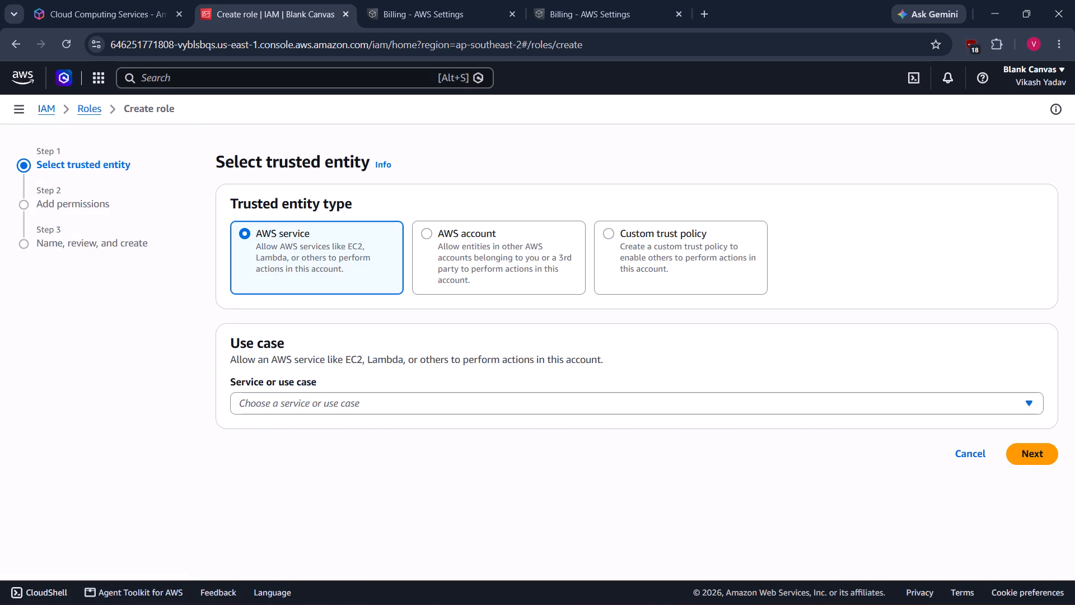
pyautogui.click(478, 403)
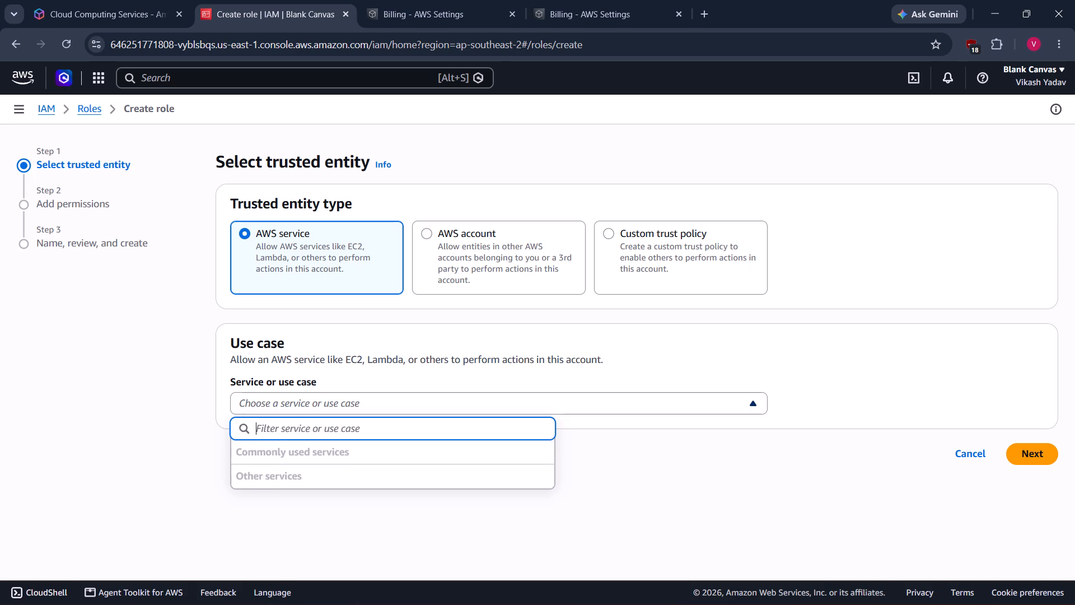
# Search the AWS console for iam.
pyautogui.click(176, 85)
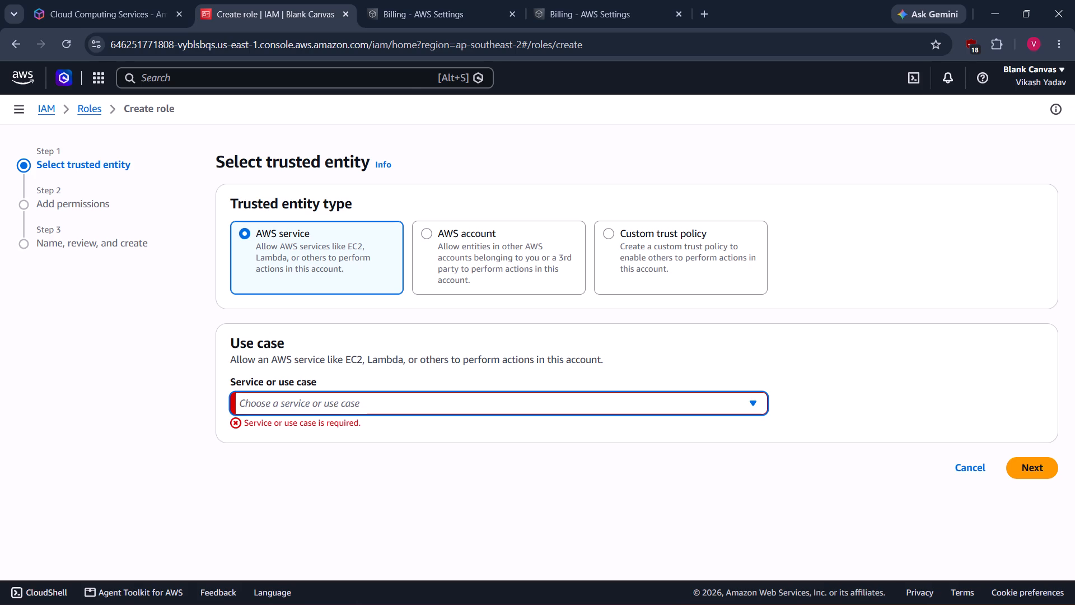
pyautogui.click(176, 85)
pyautogui.write('ia')
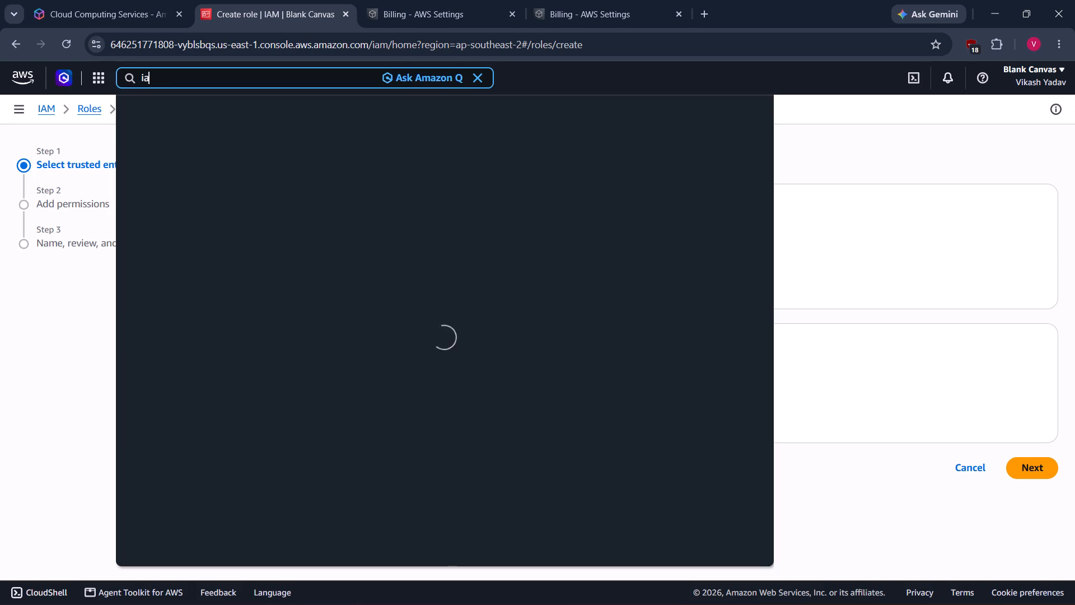
pyautogui.press('m')
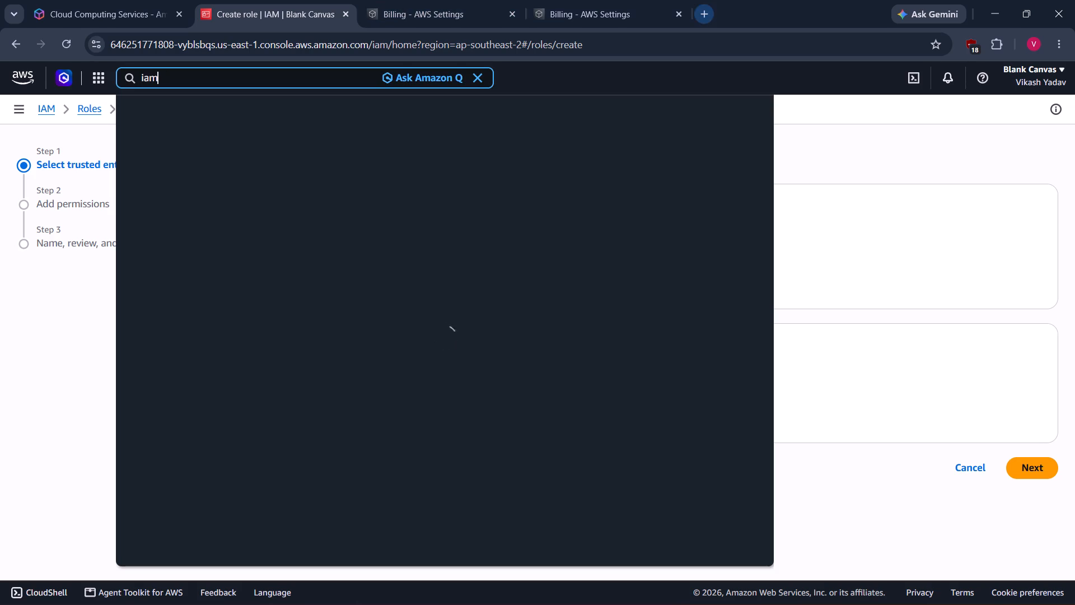
pyautogui.click(1037, 85)
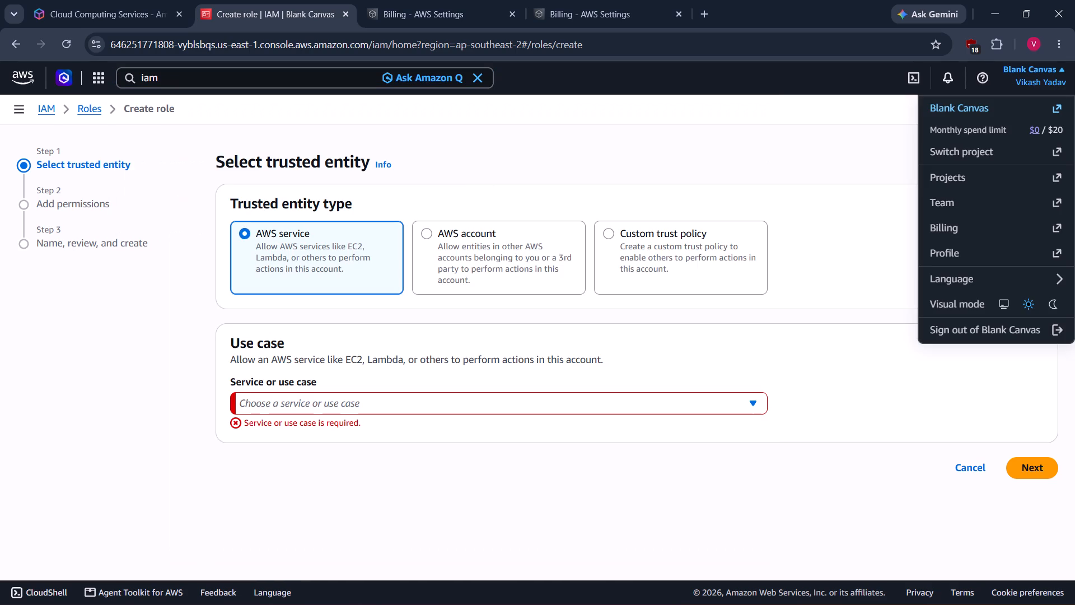
pyautogui.click(350, 82)
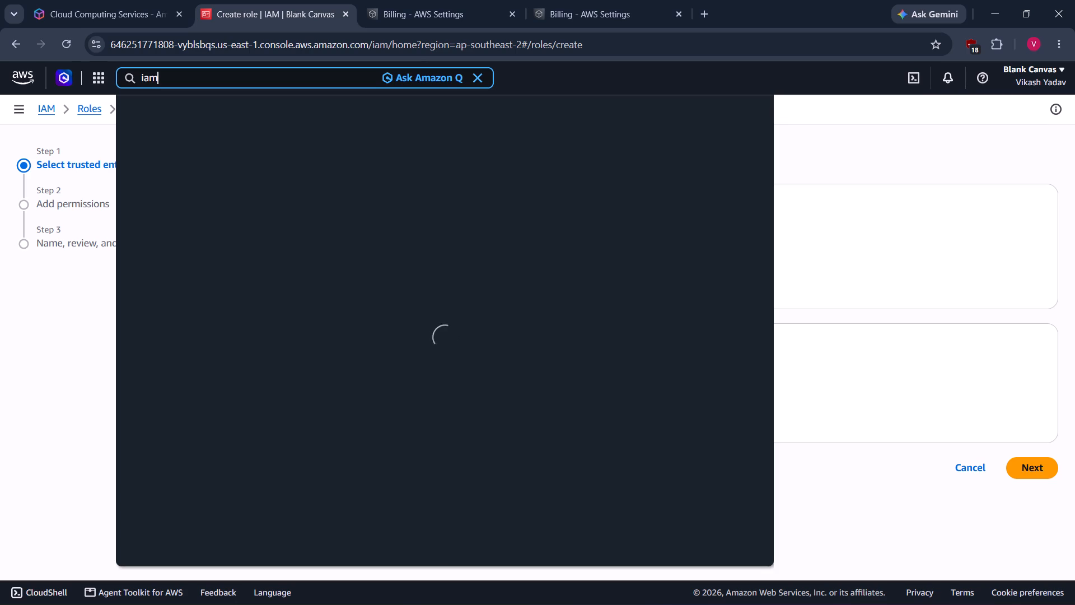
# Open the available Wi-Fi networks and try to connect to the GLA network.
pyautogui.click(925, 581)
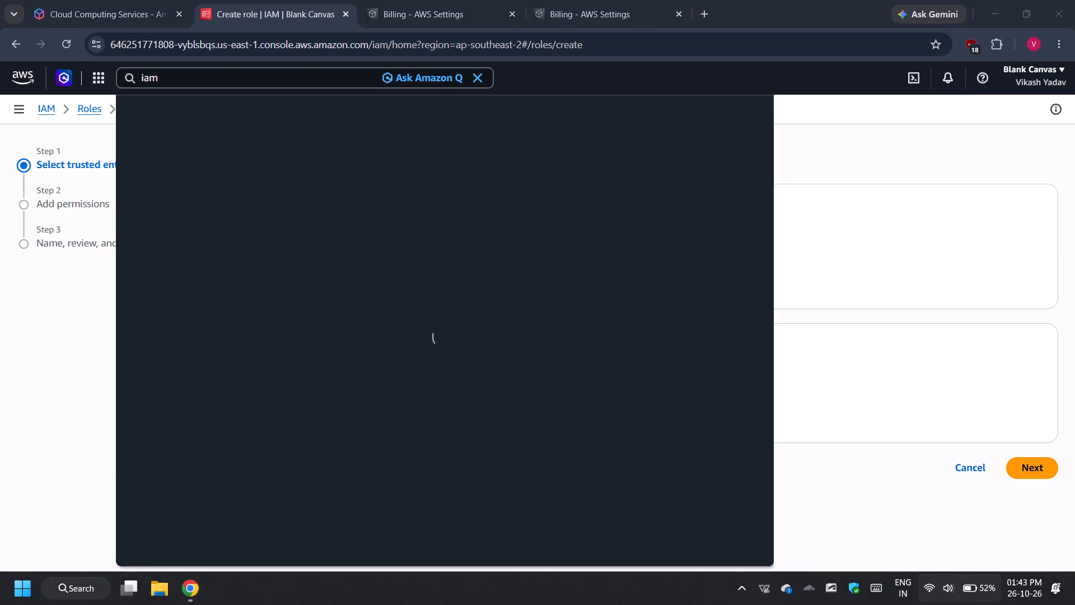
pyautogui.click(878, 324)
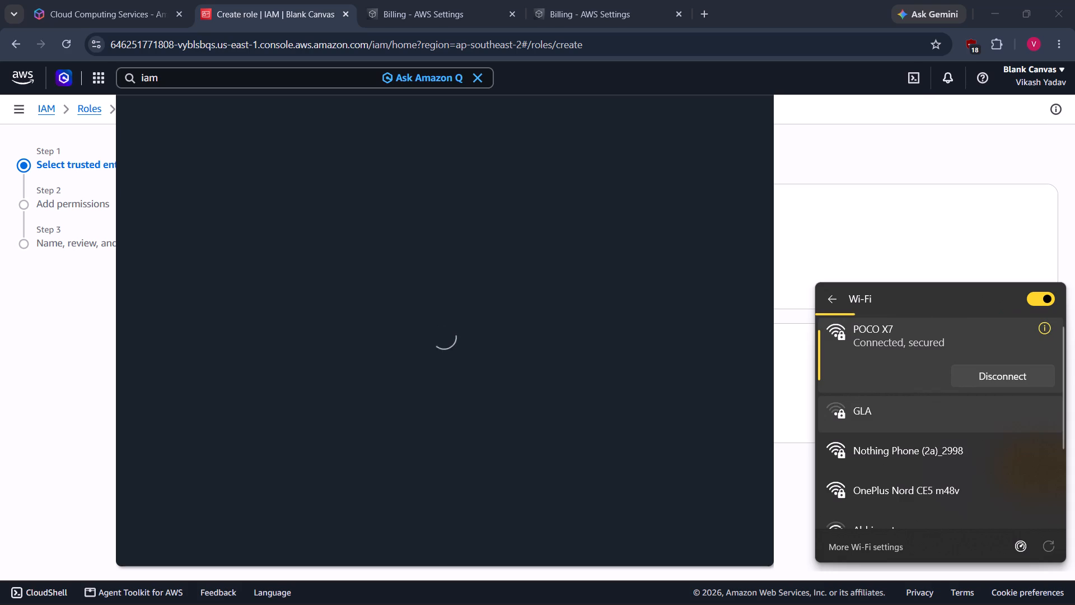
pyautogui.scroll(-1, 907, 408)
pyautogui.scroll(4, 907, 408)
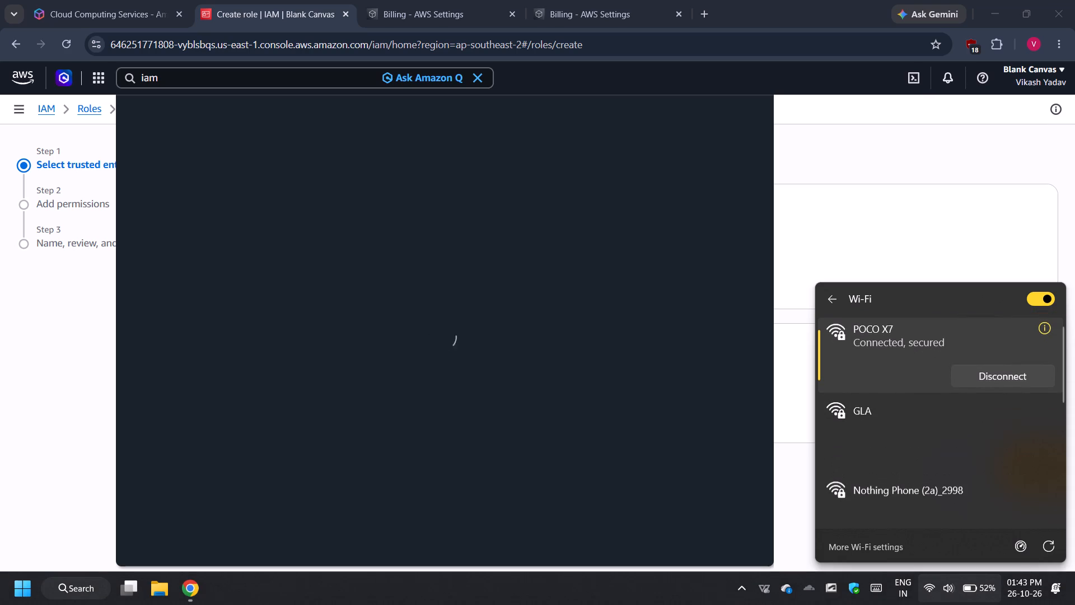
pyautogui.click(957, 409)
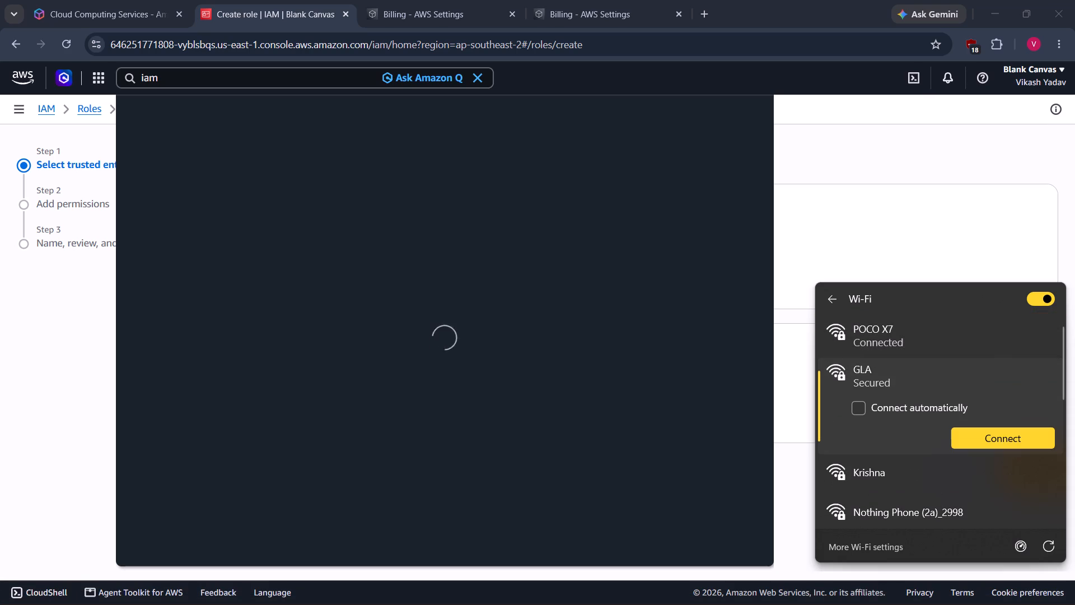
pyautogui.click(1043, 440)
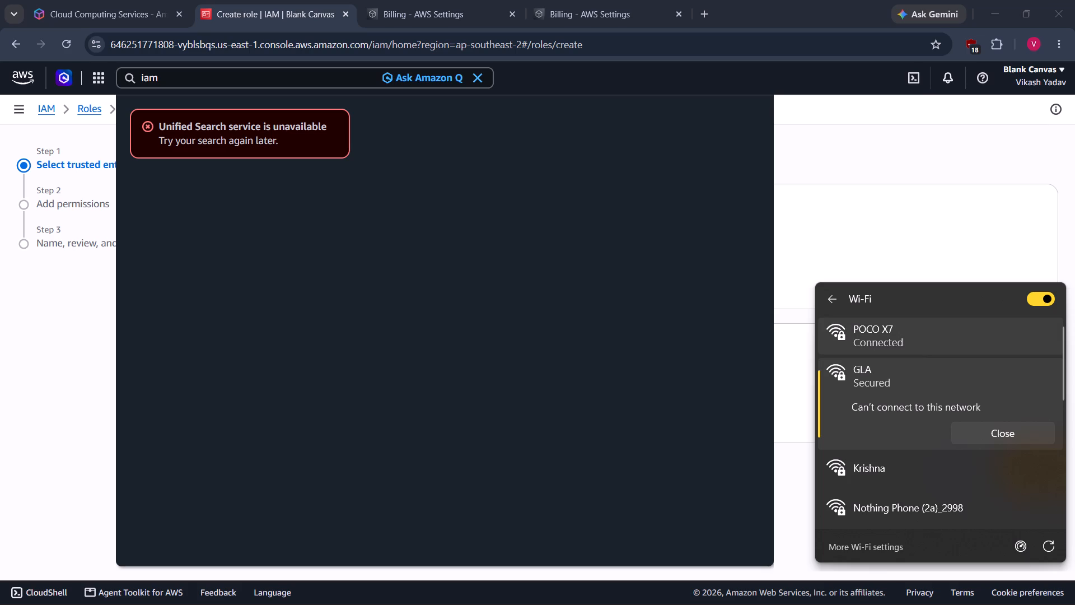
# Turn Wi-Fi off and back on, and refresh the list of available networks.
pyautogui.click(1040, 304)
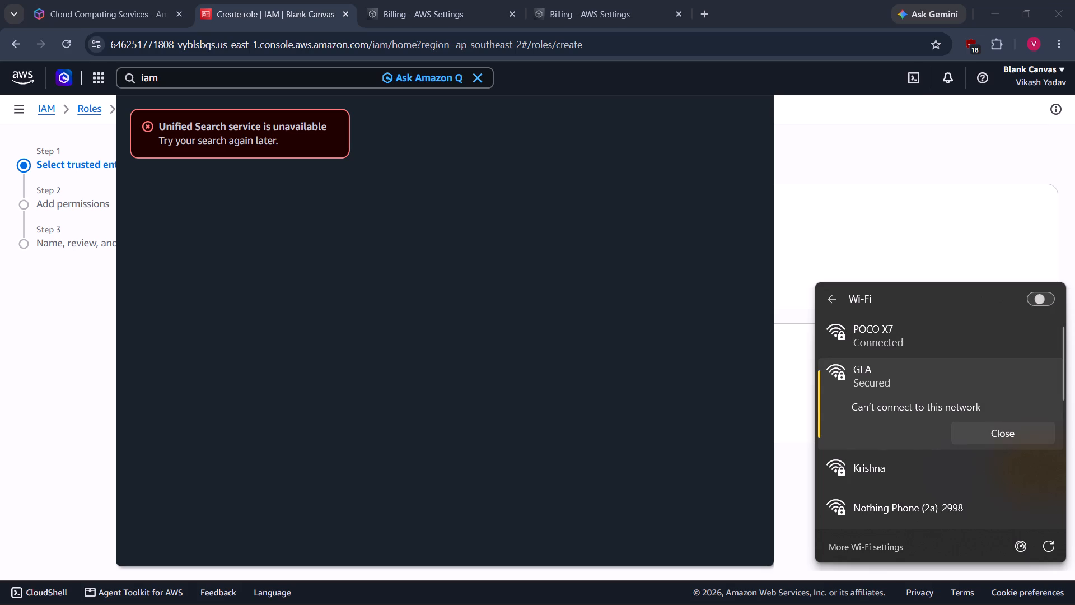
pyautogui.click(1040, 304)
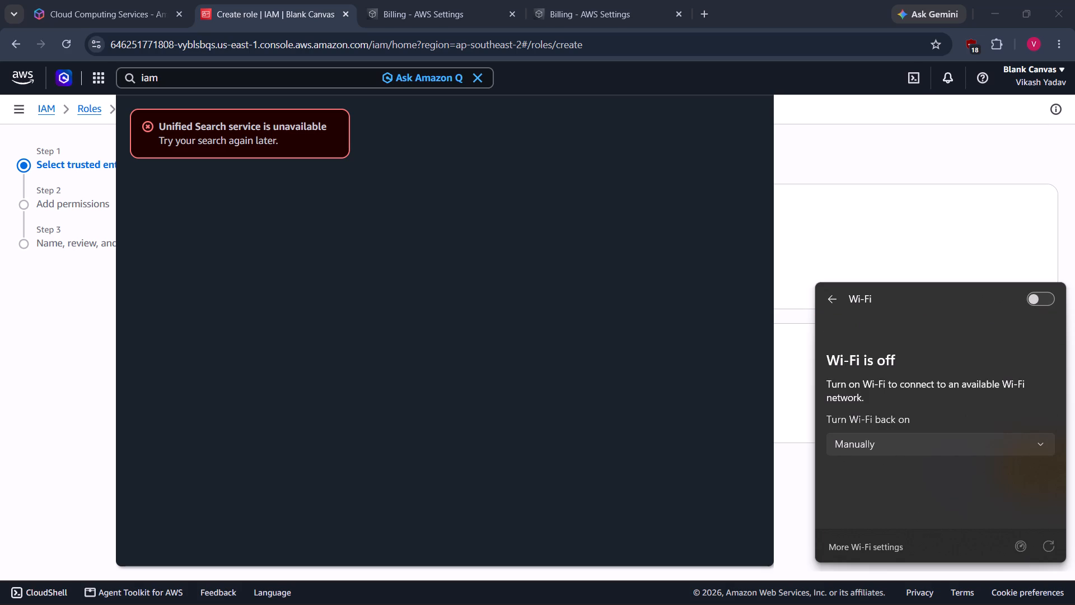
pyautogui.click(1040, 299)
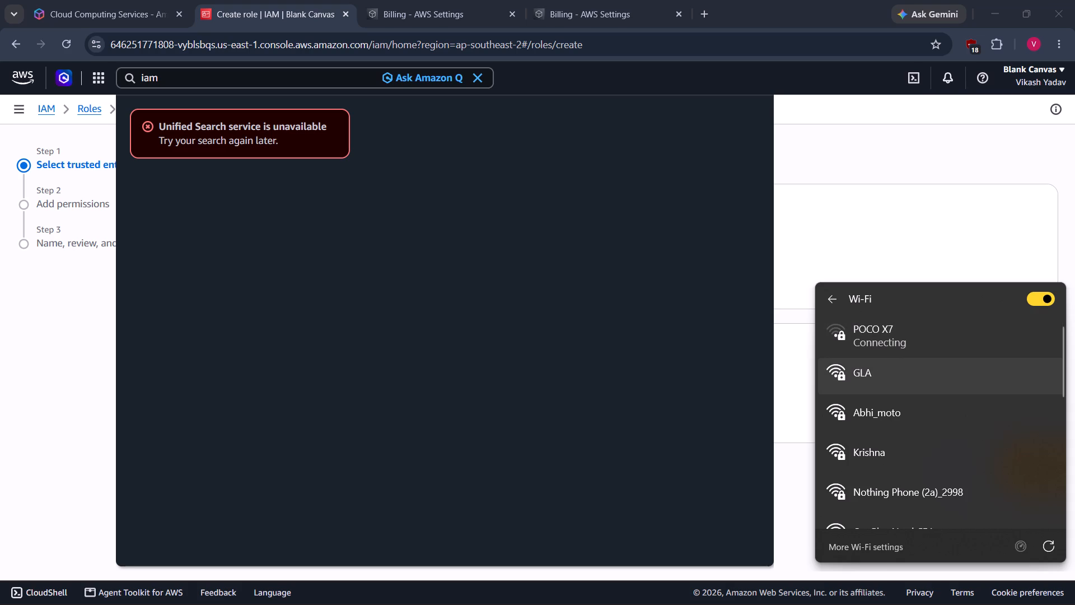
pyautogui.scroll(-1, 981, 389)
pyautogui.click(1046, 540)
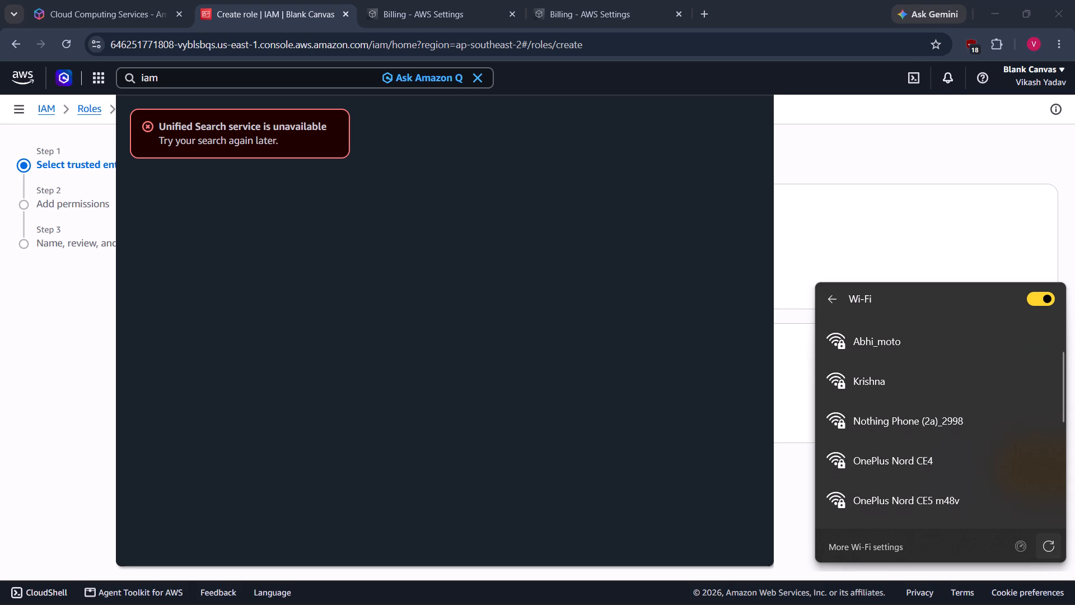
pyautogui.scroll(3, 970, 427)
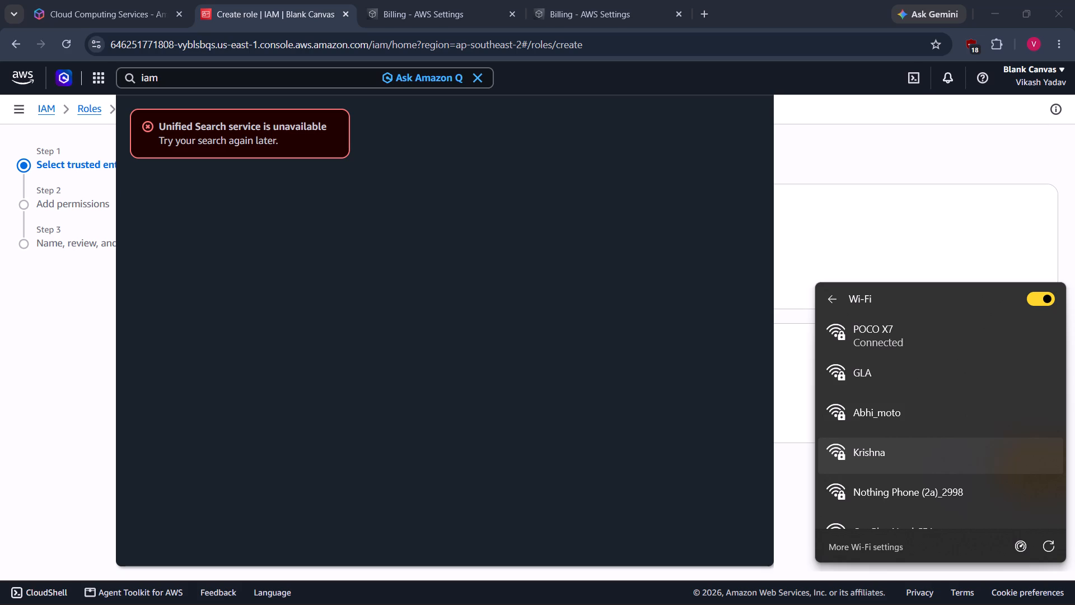
# Restart Wi-Fi once more and connect to the Ayush network.
pyautogui.click(1033, 295)
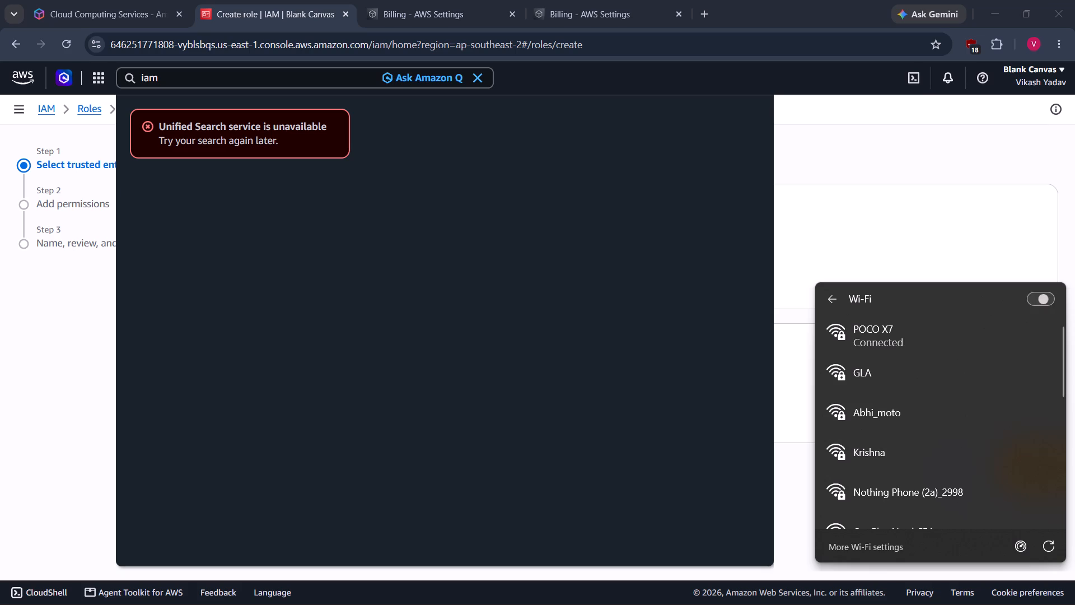
pyautogui.click(1033, 295)
pyautogui.click(1033, 295)
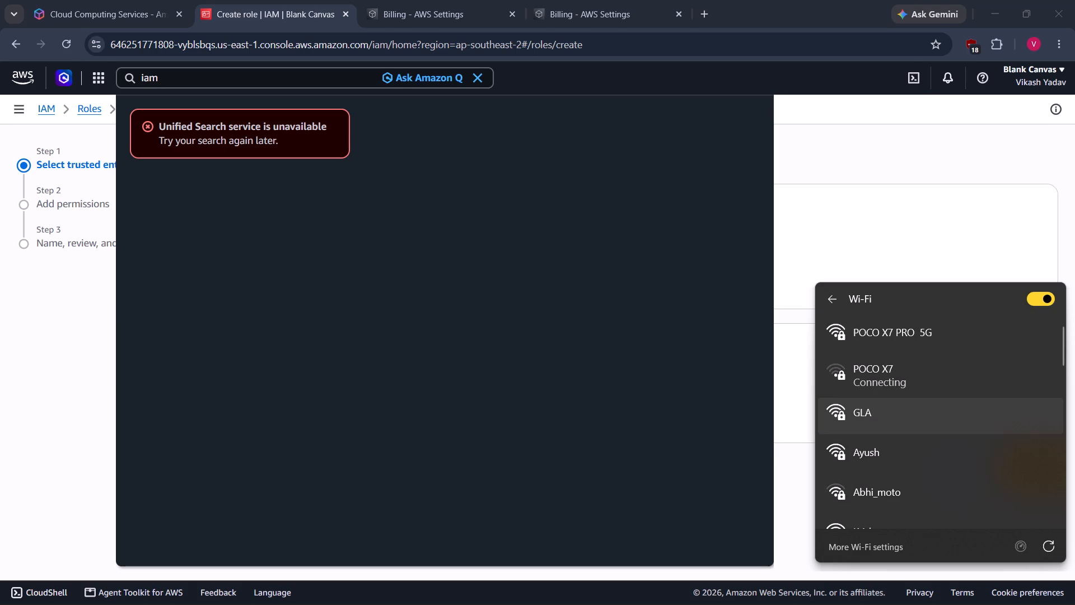
pyautogui.scroll(-1, 1016, 418)
pyautogui.click(1016, 418)
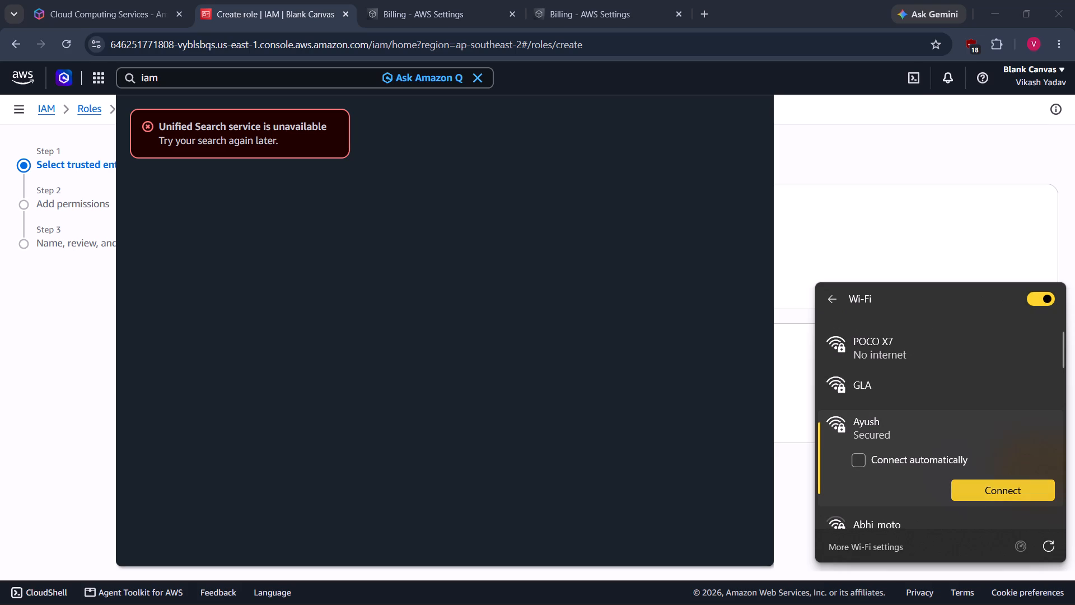
pyautogui.click(1022, 481)
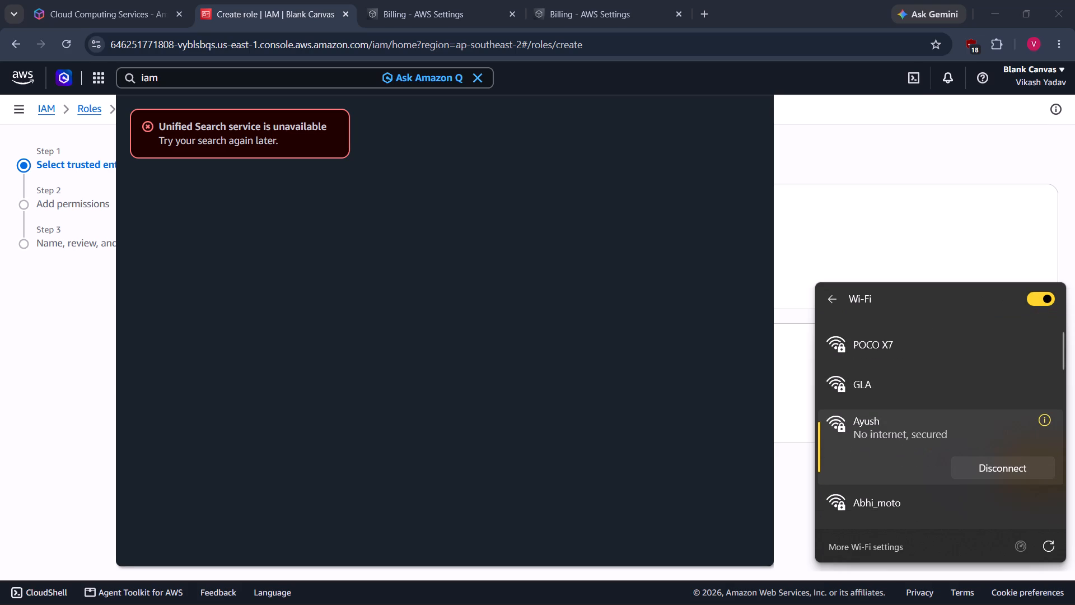
pyautogui.click(945, 243)
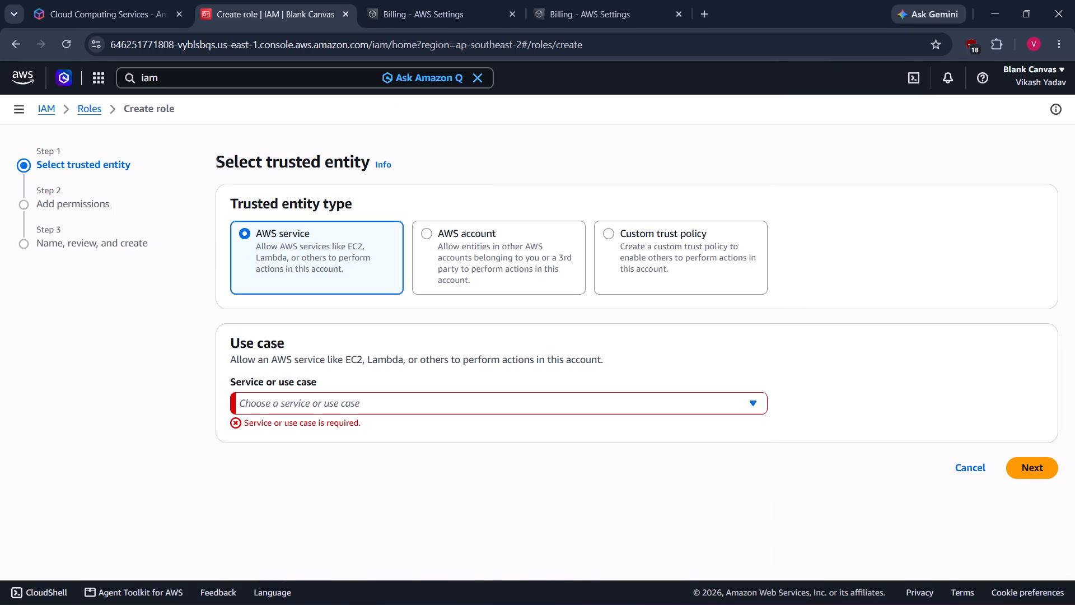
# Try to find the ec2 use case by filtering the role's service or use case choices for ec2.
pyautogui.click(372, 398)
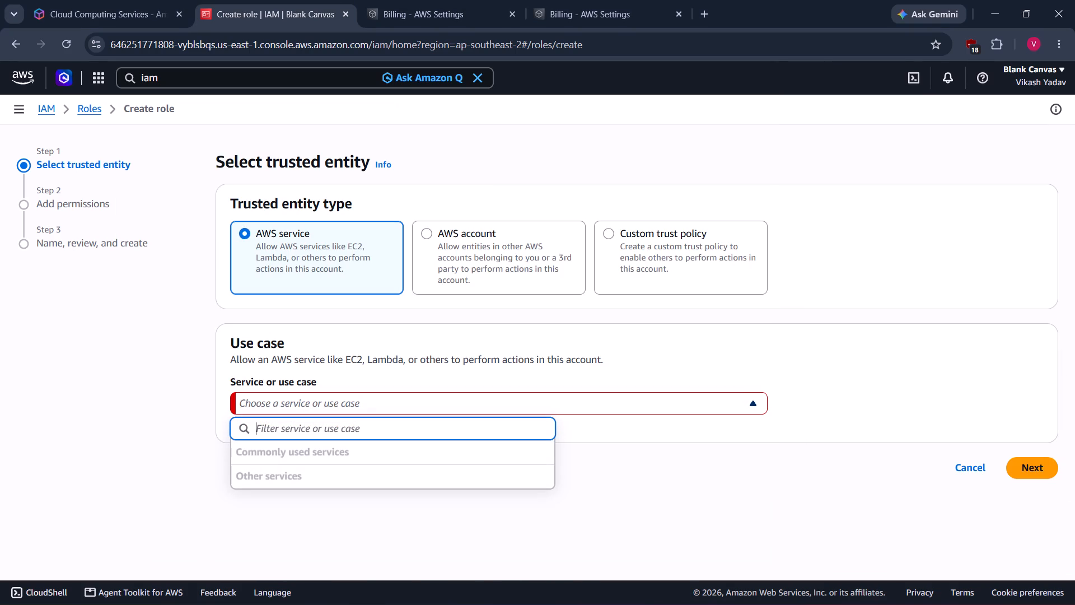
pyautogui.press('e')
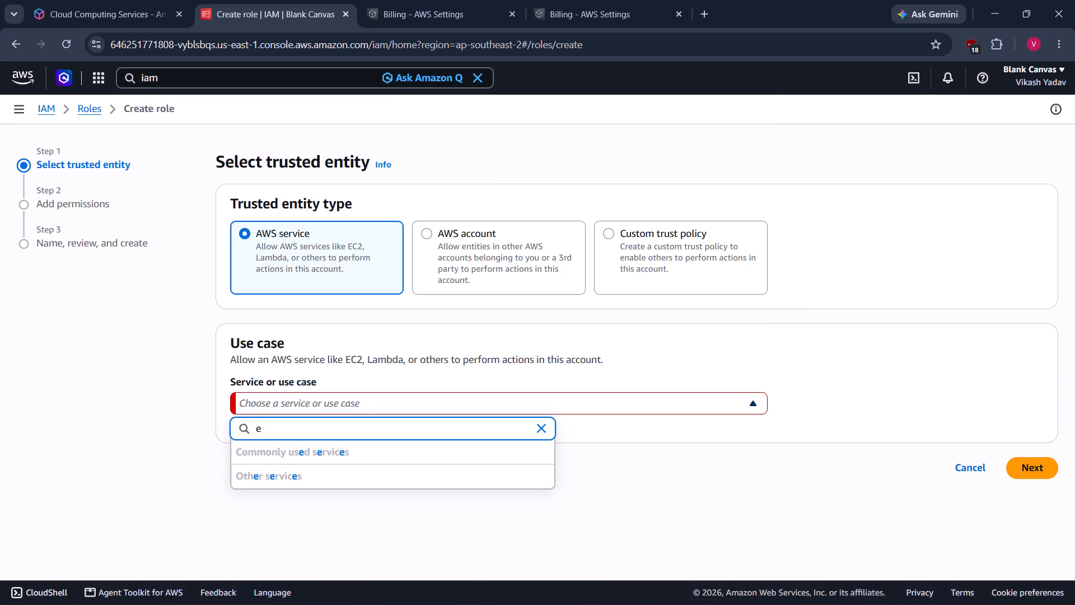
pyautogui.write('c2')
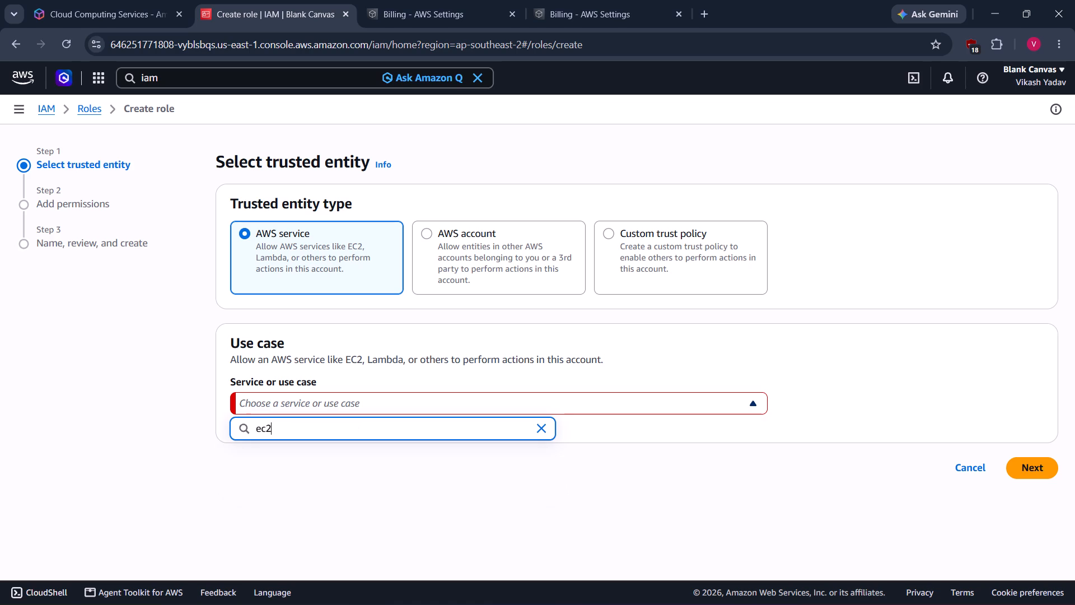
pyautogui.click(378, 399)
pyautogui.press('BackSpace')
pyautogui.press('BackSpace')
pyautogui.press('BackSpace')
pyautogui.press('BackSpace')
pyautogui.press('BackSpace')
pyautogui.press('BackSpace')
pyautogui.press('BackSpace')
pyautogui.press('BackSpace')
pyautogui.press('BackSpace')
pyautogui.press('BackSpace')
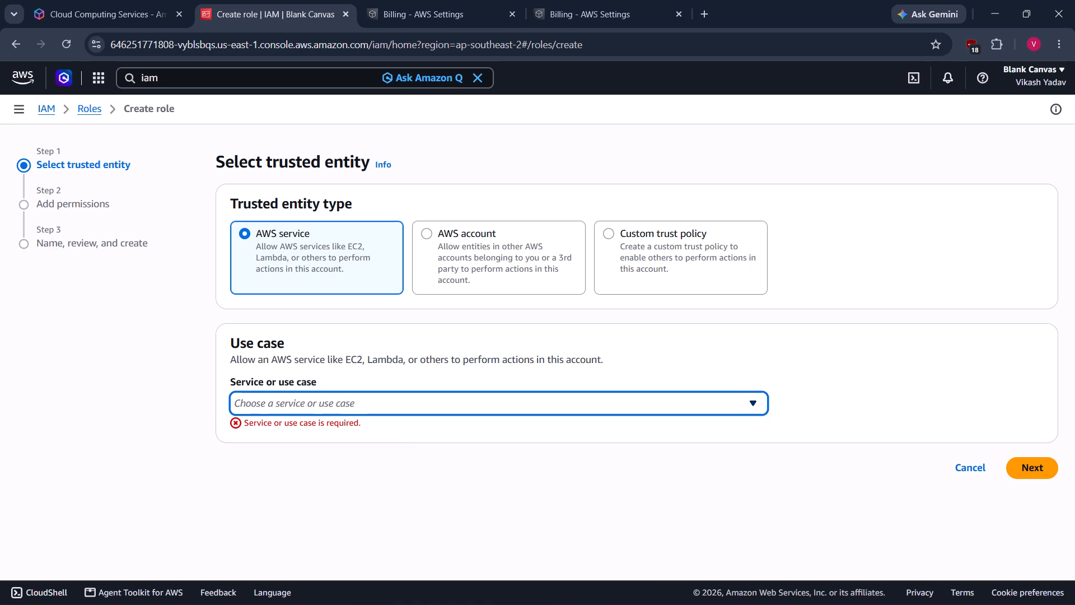
# Reload the Create role page.
pyautogui.click(66, 38)
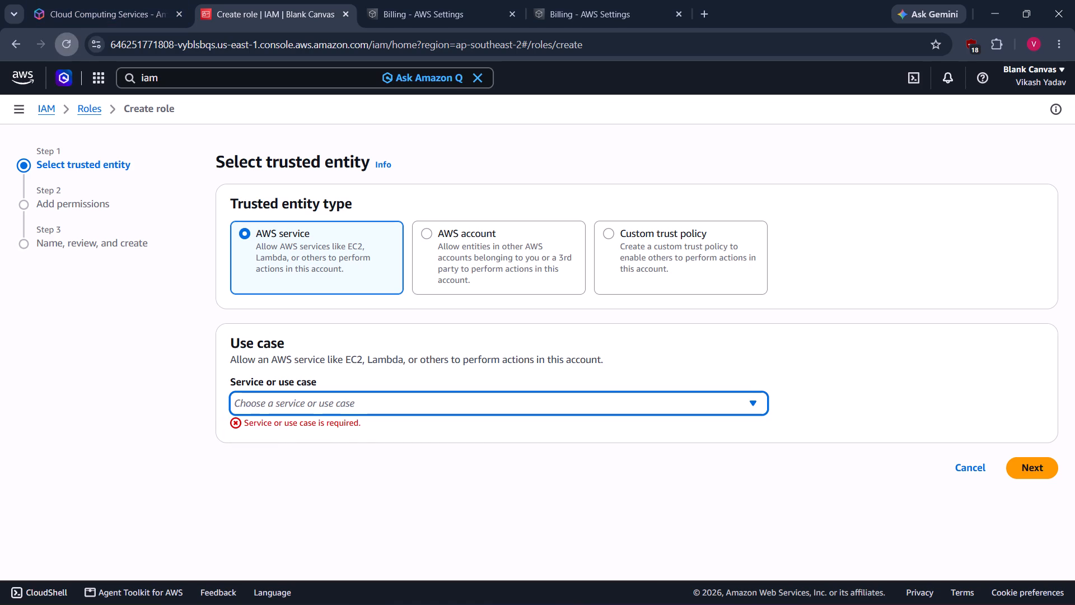
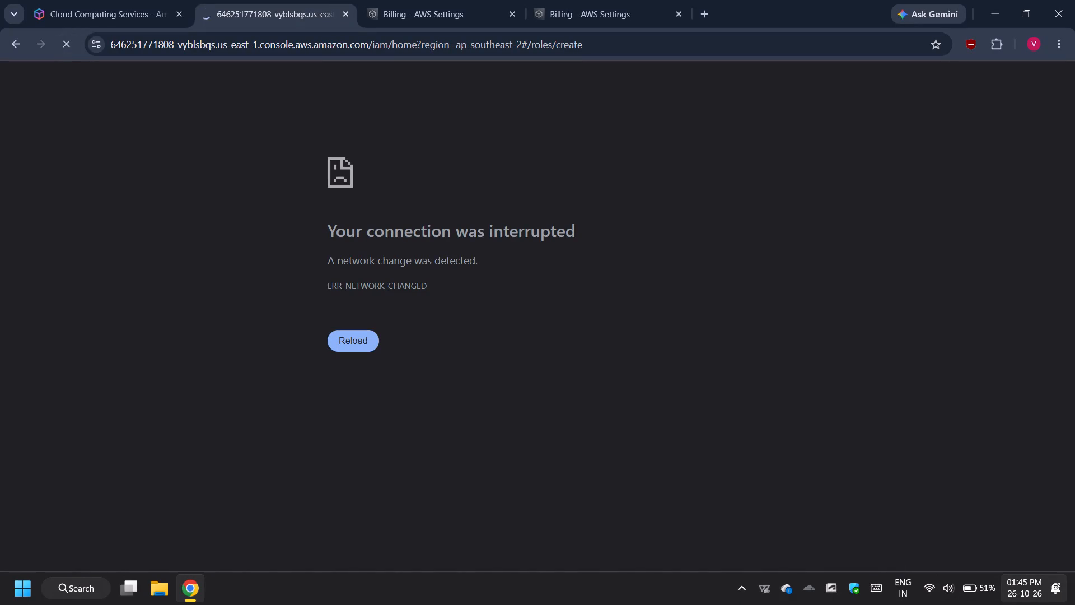
# Switch the computer's Wi-Fi connection to the GLA network.
pyautogui.click(924, 587)
pyautogui.click(885, 322)
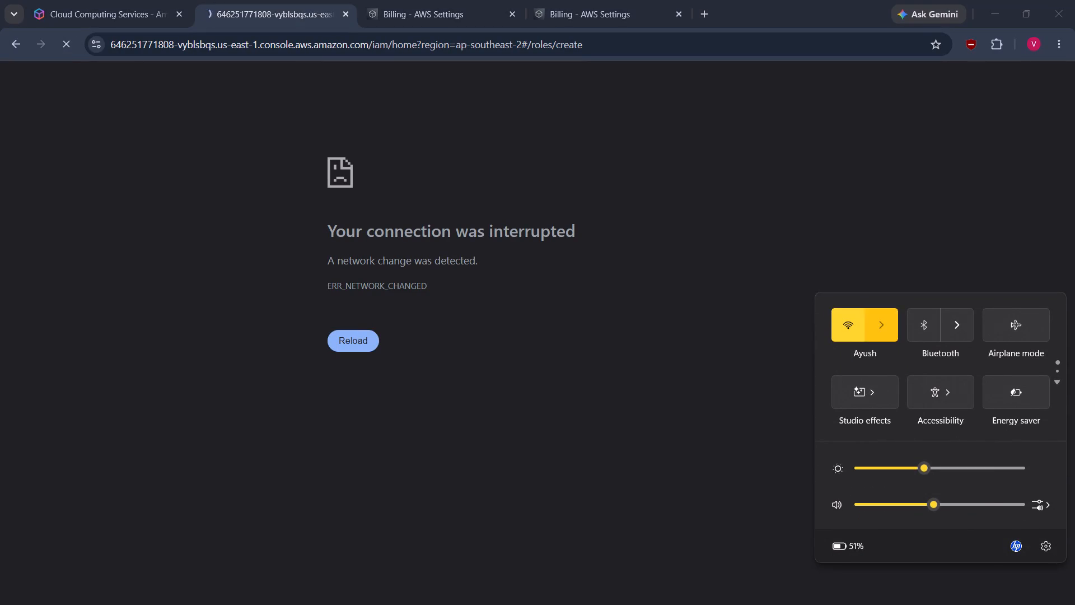
pyautogui.click(910, 345)
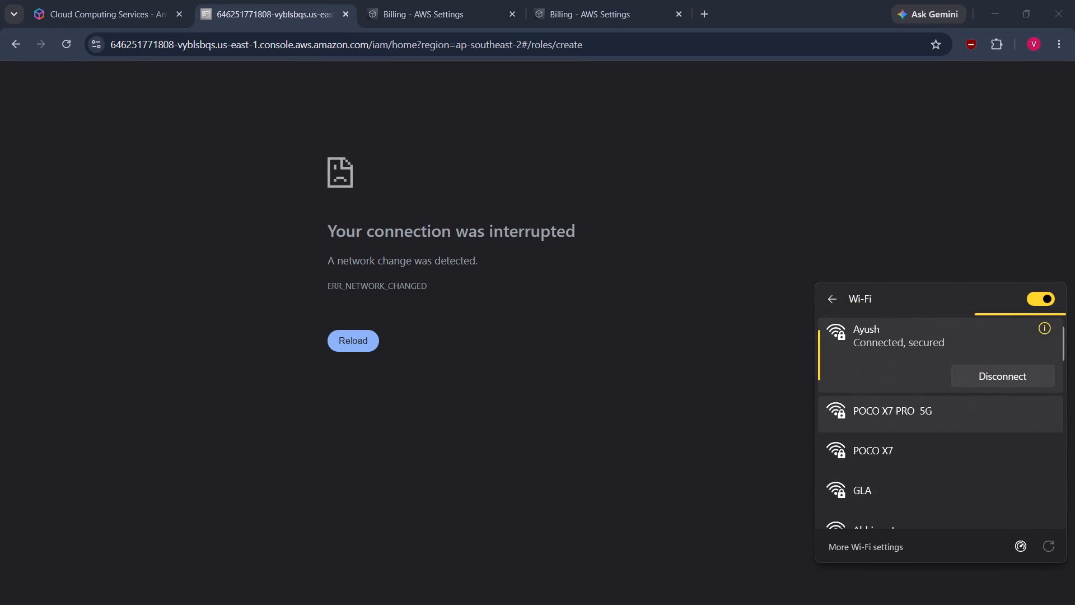
pyautogui.scroll(-1, 953, 448)
pyautogui.click(963, 416)
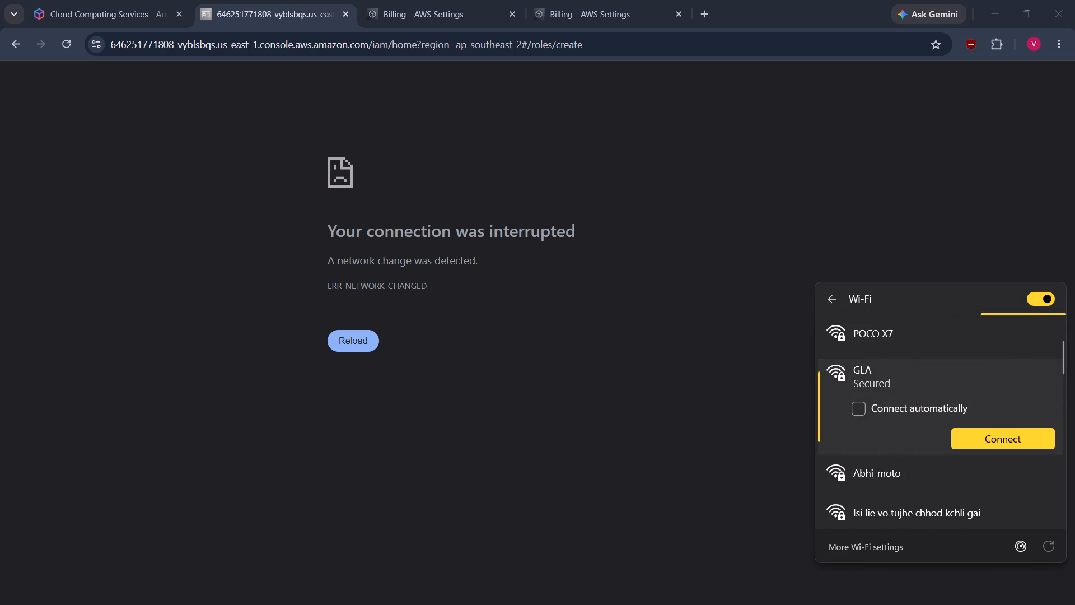
pyautogui.click(1022, 450)
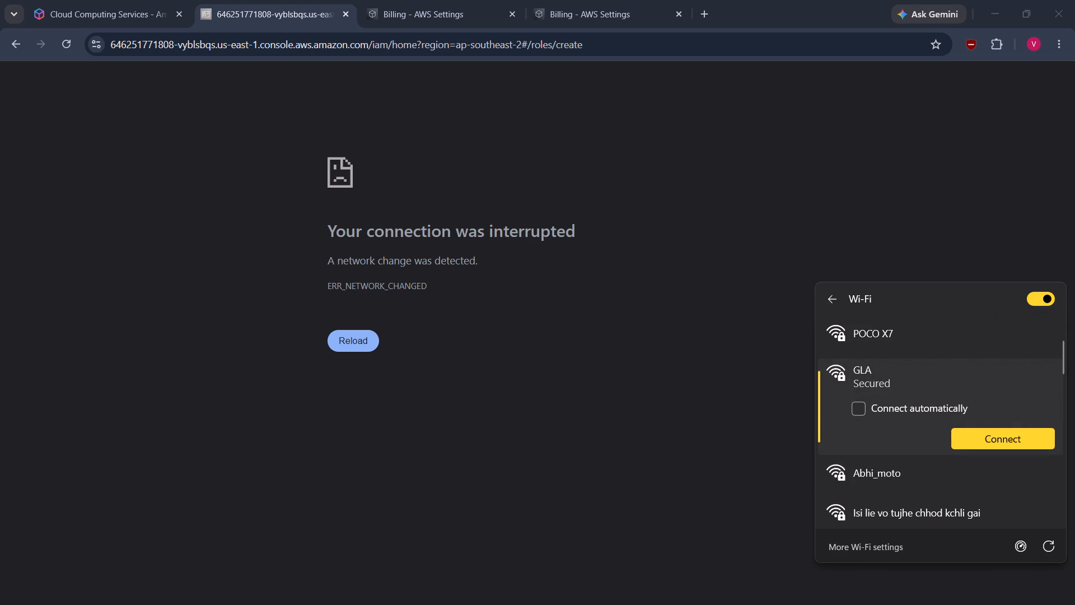
pyautogui.click(1016, 444)
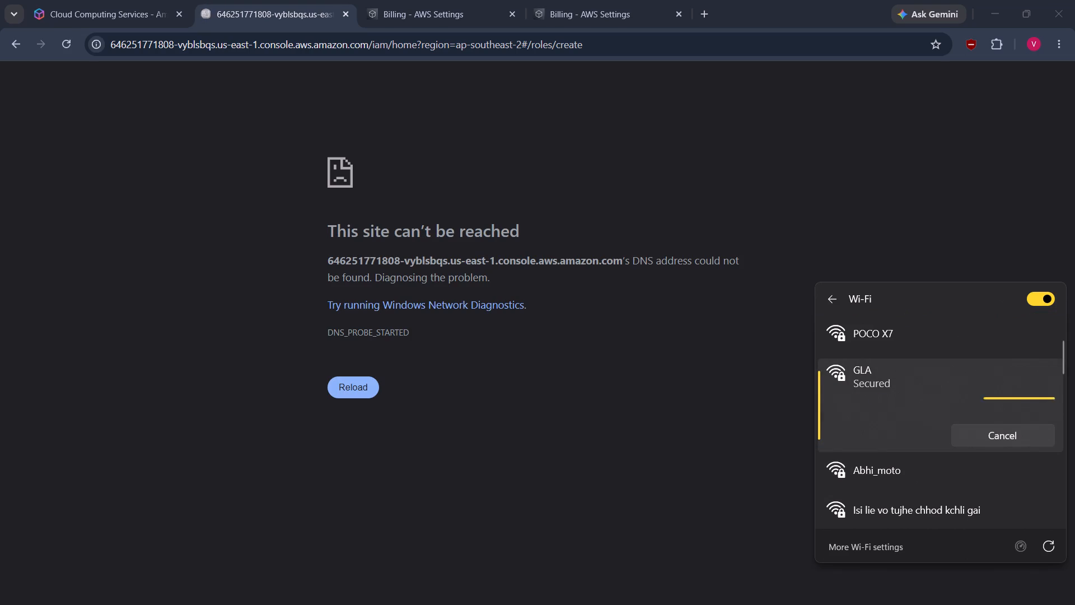
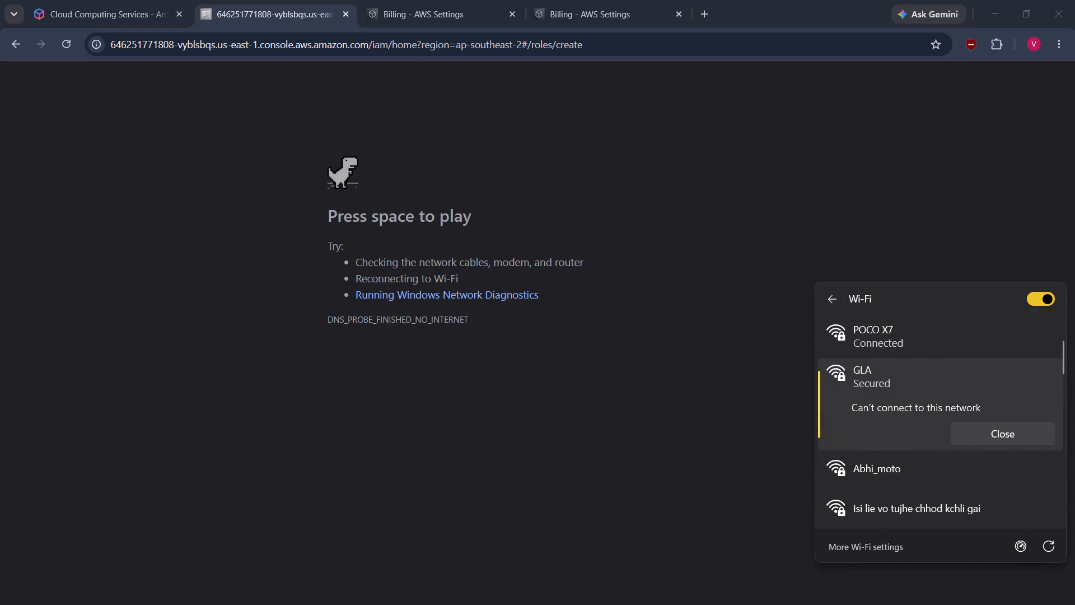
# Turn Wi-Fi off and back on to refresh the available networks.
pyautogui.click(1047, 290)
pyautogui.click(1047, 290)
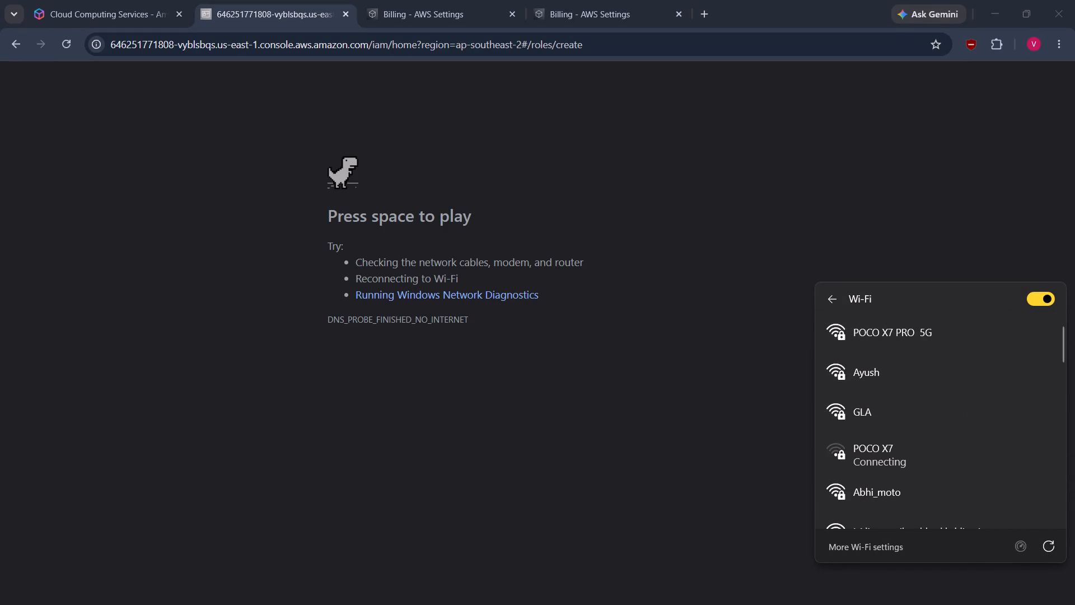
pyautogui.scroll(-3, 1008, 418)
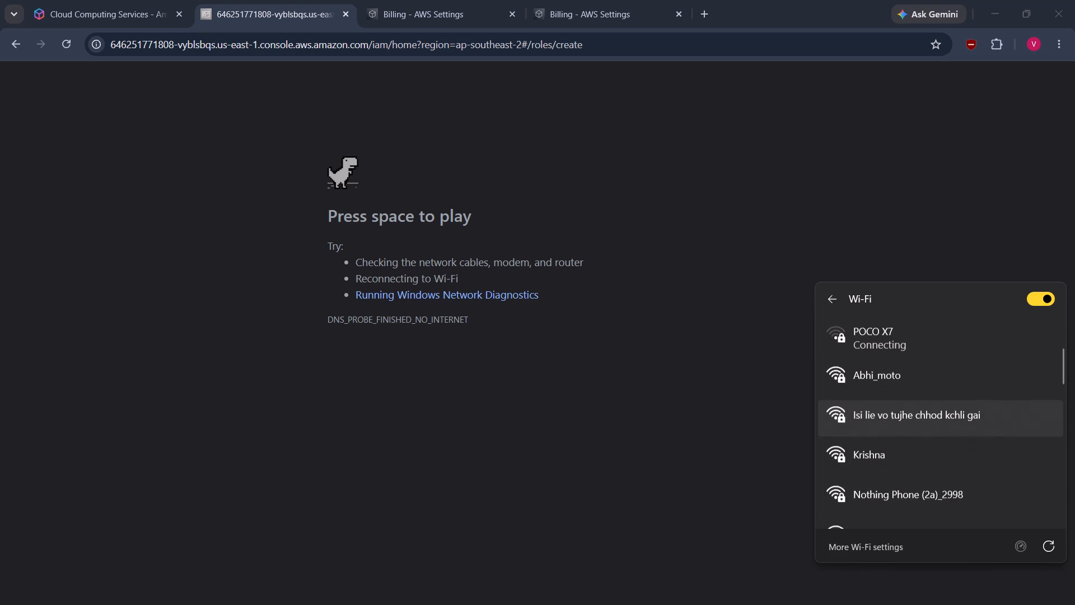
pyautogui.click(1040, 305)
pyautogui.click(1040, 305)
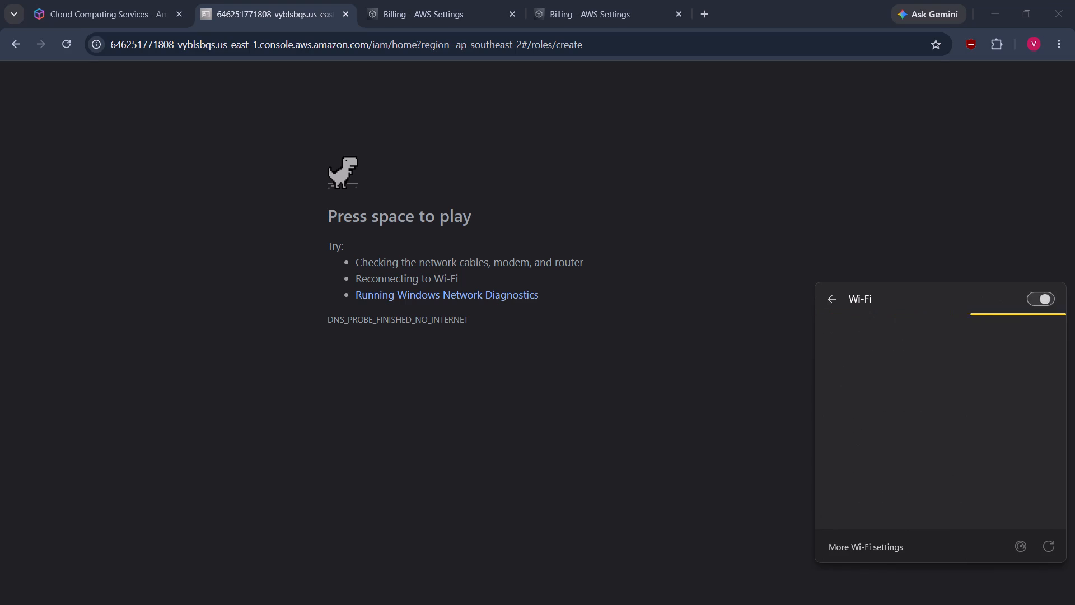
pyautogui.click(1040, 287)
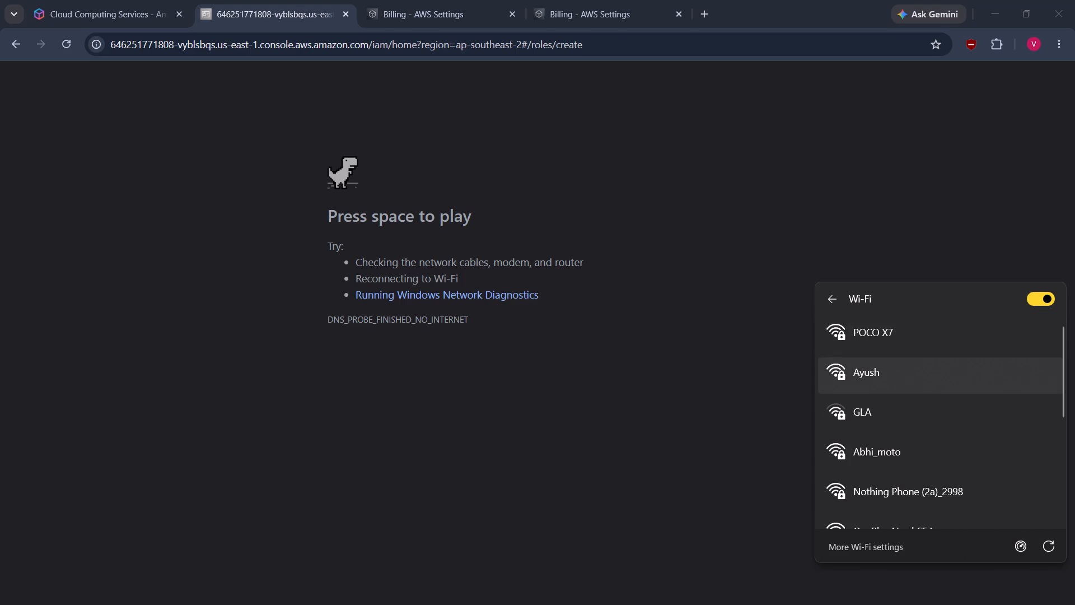
# Look through the available Wi-Fi networks, rescan, and check the refreshed list for a usable one.
pyautogui.scroll(-4, 1007, 376)
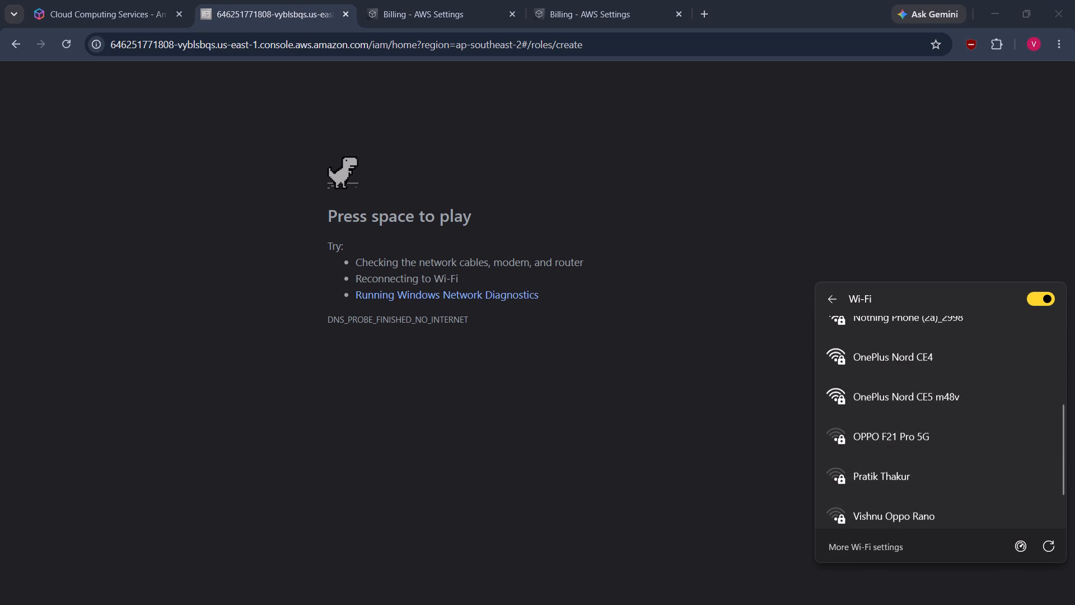
pyautogui.scroll(-2, 1007, 376)
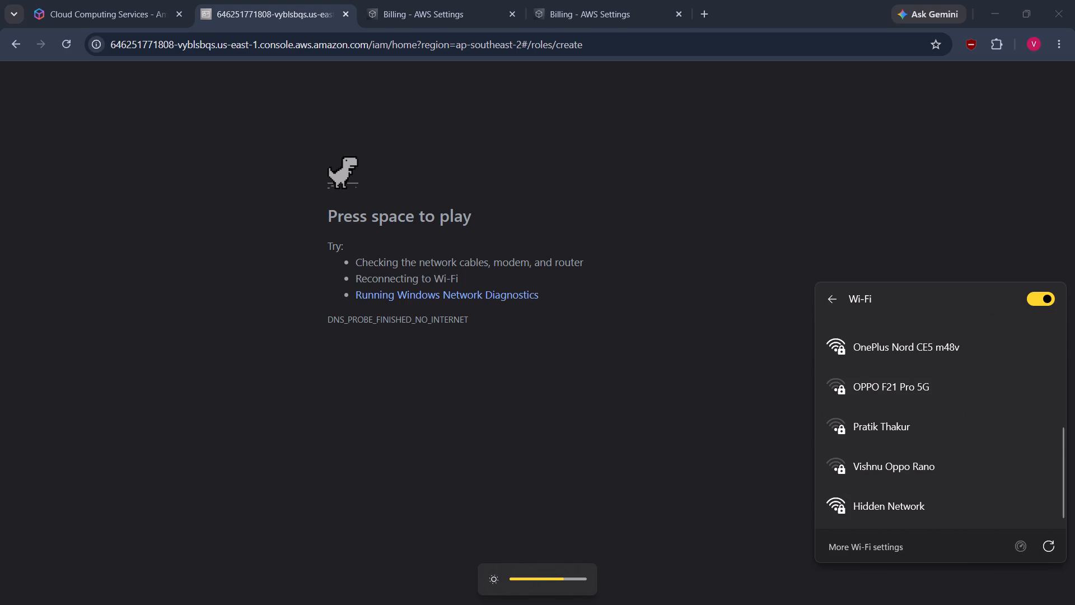
pyautogui.scroll(7, 976, 446)
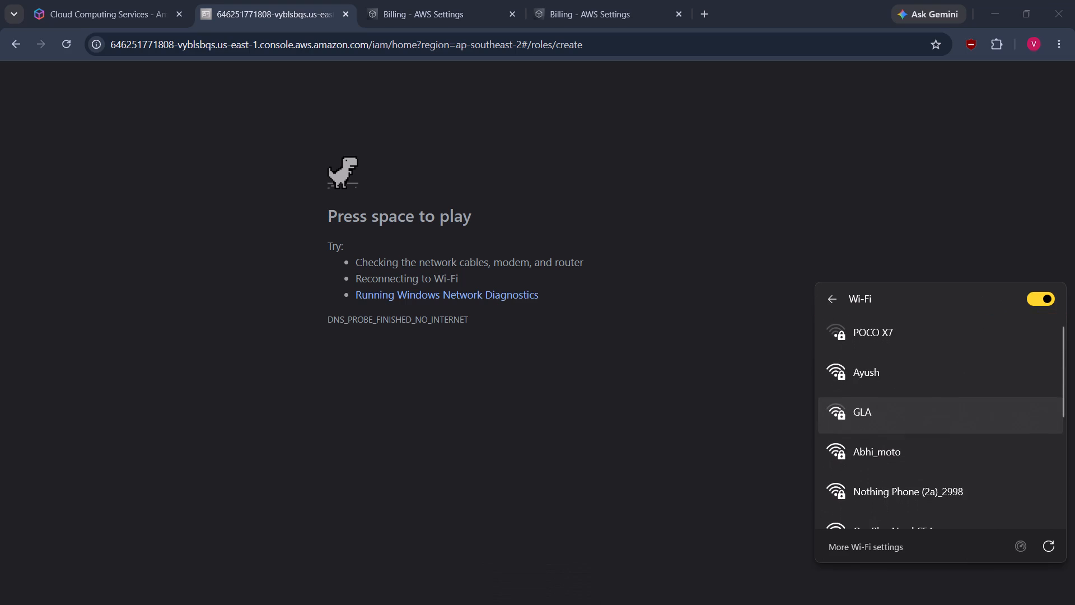
pyautogui.click(1048, 541)
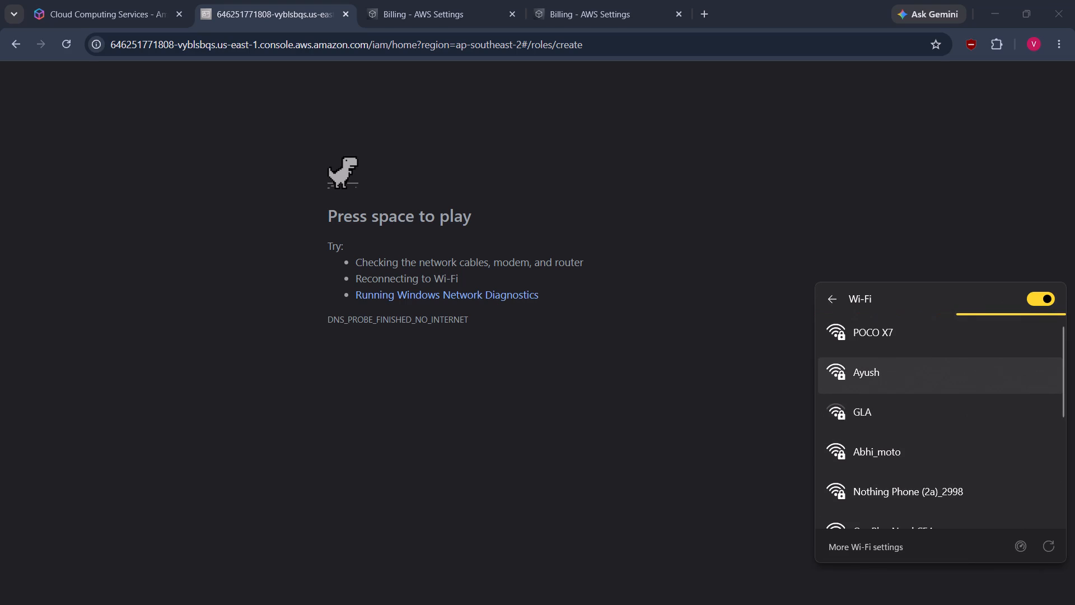
pyautogui.scroll(-5, 988, 387)
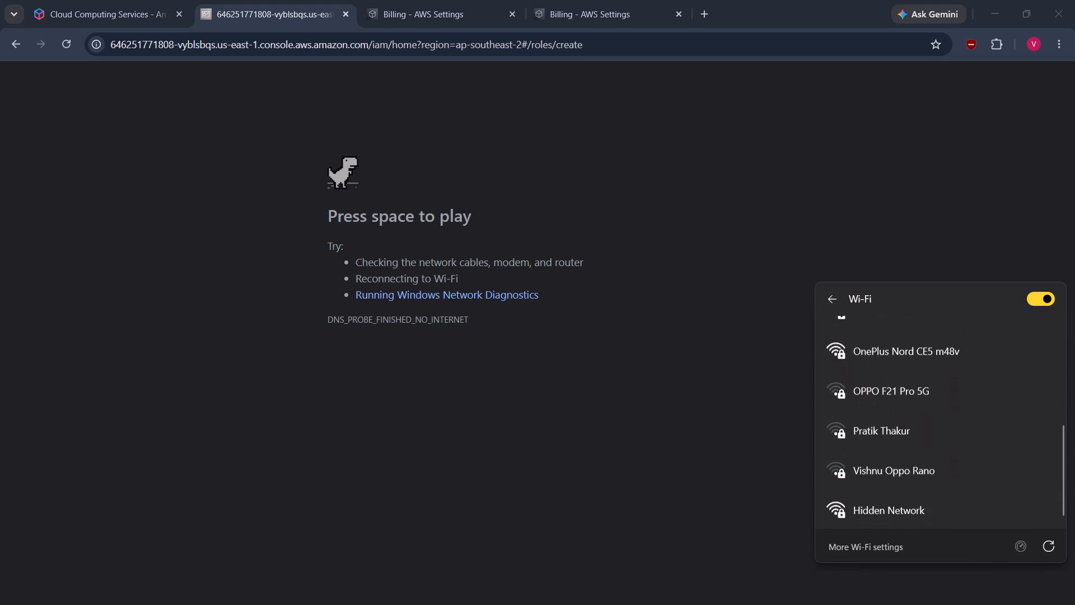
pyautogui.scroll(7, 988, 387)
# Turn Wi-Fi off and on again, connect to the iPhone network, and close the network list.
pyautogui.click(1045, 294)
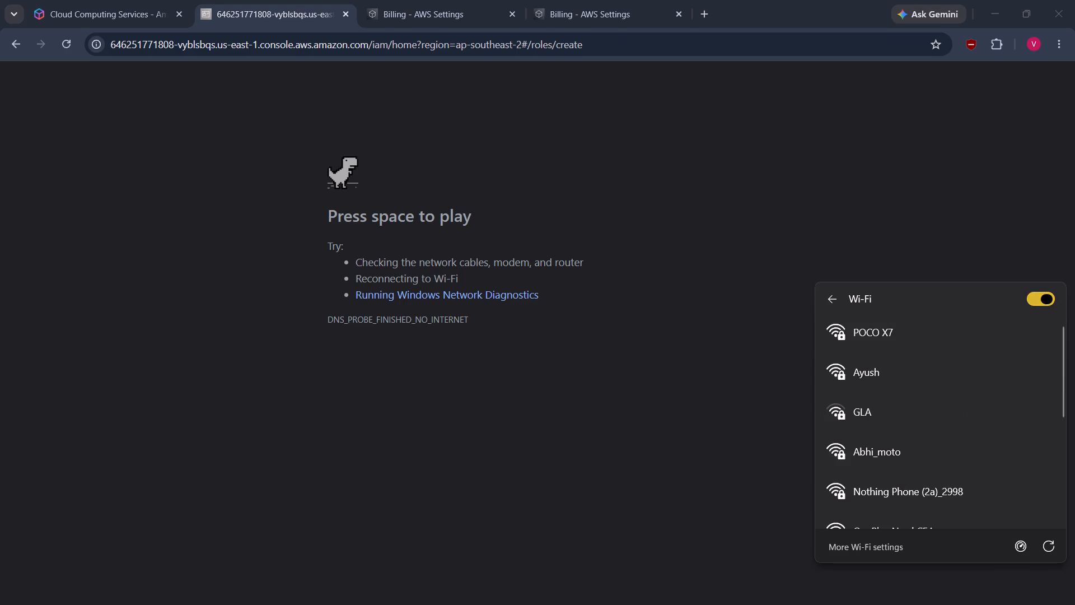
pyautogui.click(1045, 294)
pyautogui.click(1045, 294)
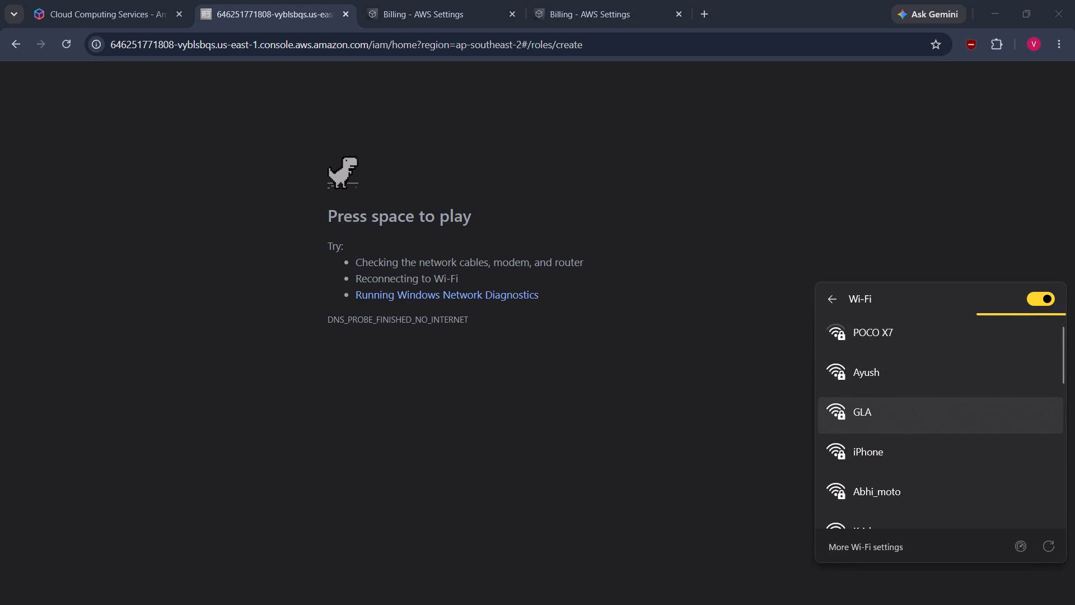
pyautogui.scroll(-1, 1023, 405)
pyautogui.click(1001, 421)
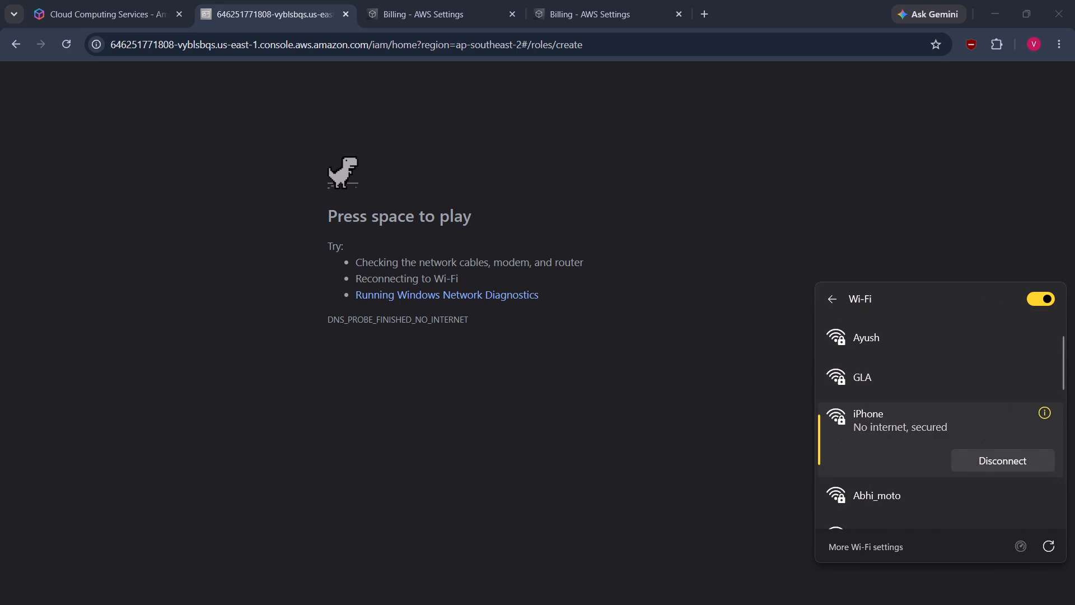
pyautogui.click(725, 352)
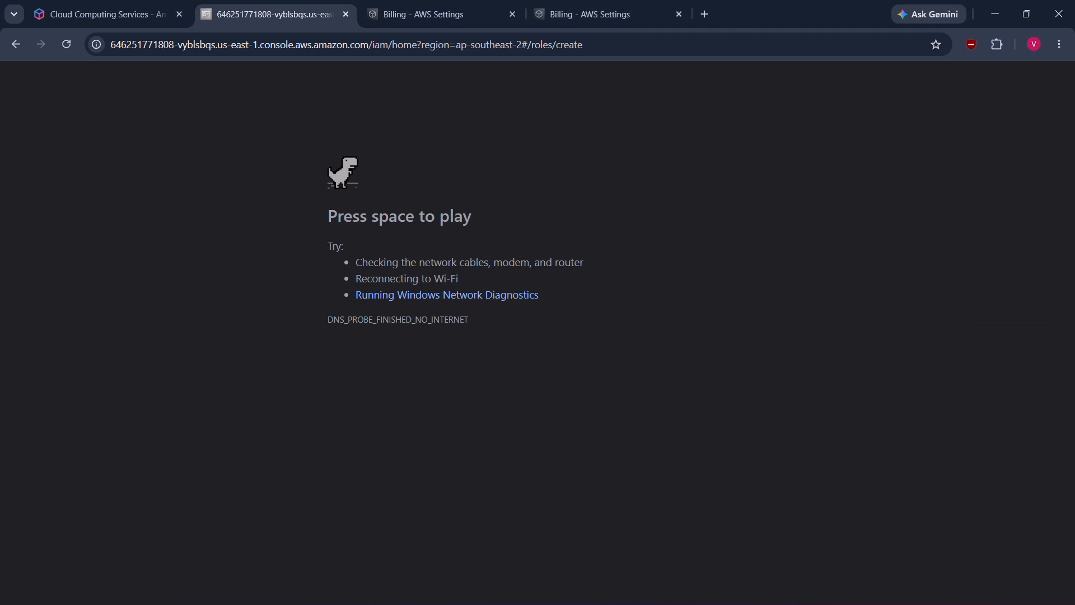
# Reload the Create role page.
pyautogui.click(64, 43)
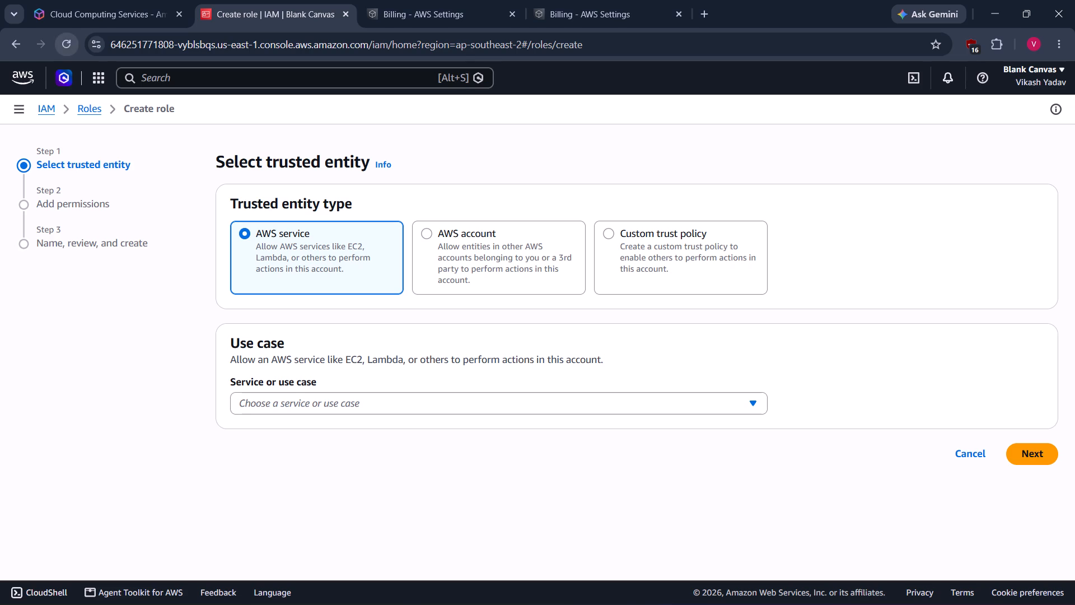
# Filter the service or use case choices by ec2 for the AWS service trusted entity.
pyautogui.click(356, 395)
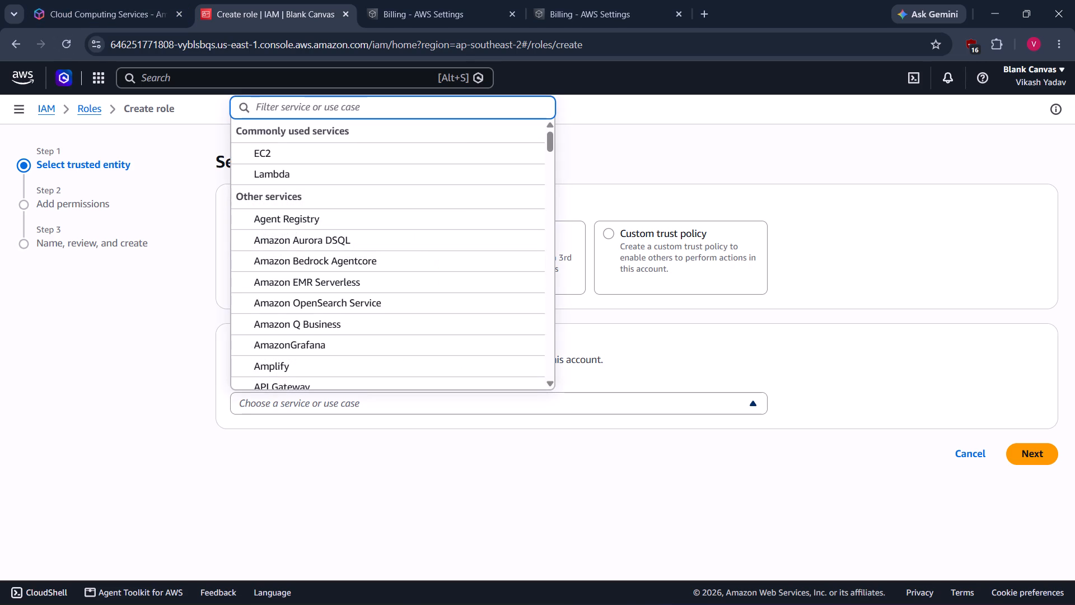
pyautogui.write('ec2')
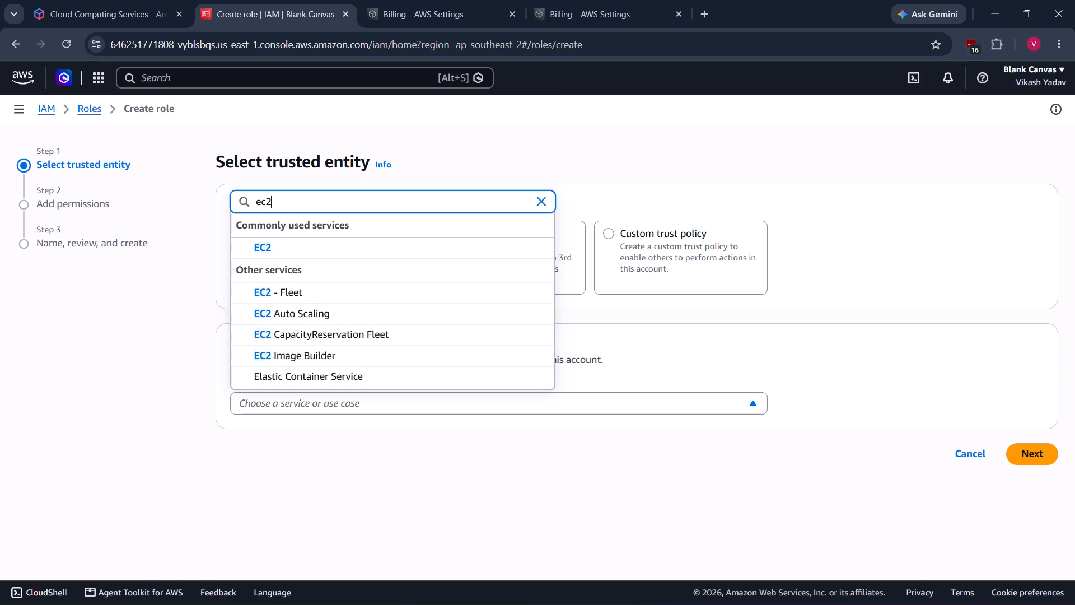
# Choose EC2 as the service with the EC2 use case and continue to the permissions stage.
pyautogui.click(266, 240)
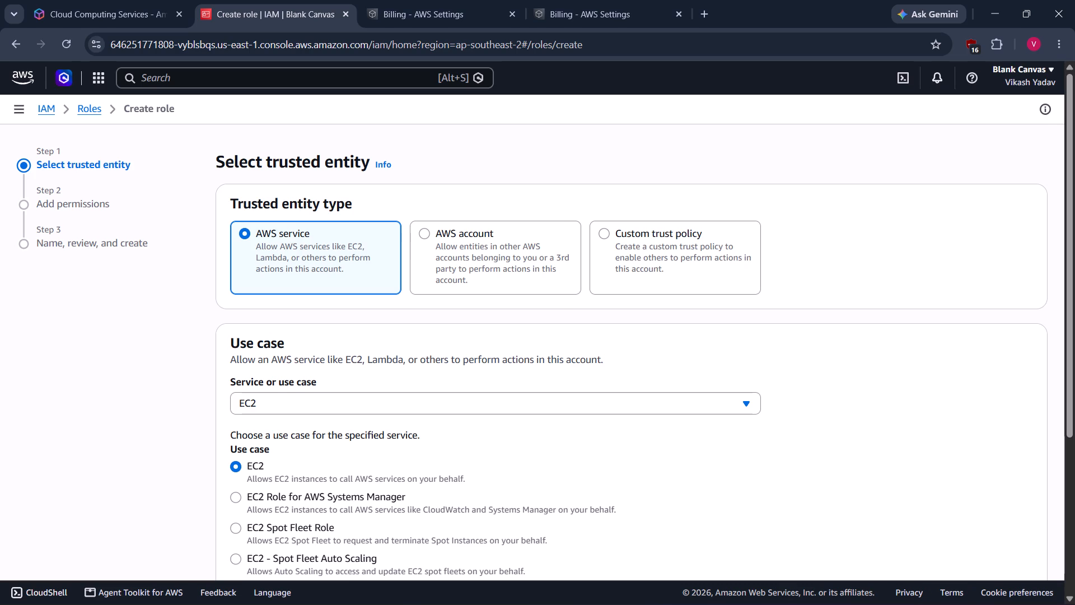
pyautogui.scroll(-9, 320, 299)
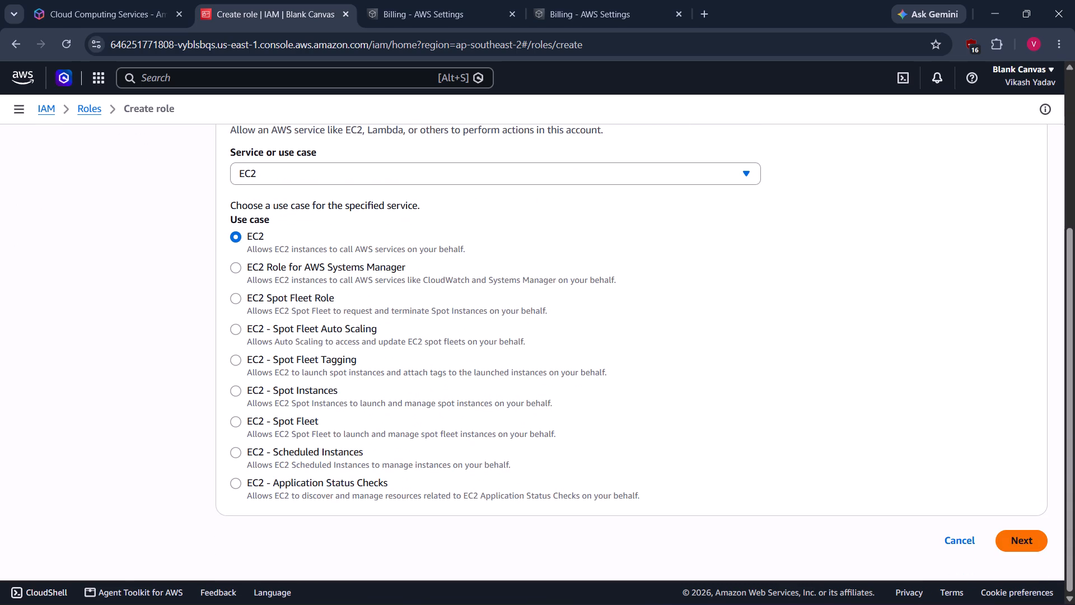
pyautogui.click(1039, 533)
# Look through the available permissions policies for the new role.
pyautogui.scroll(-2, 789, 238)
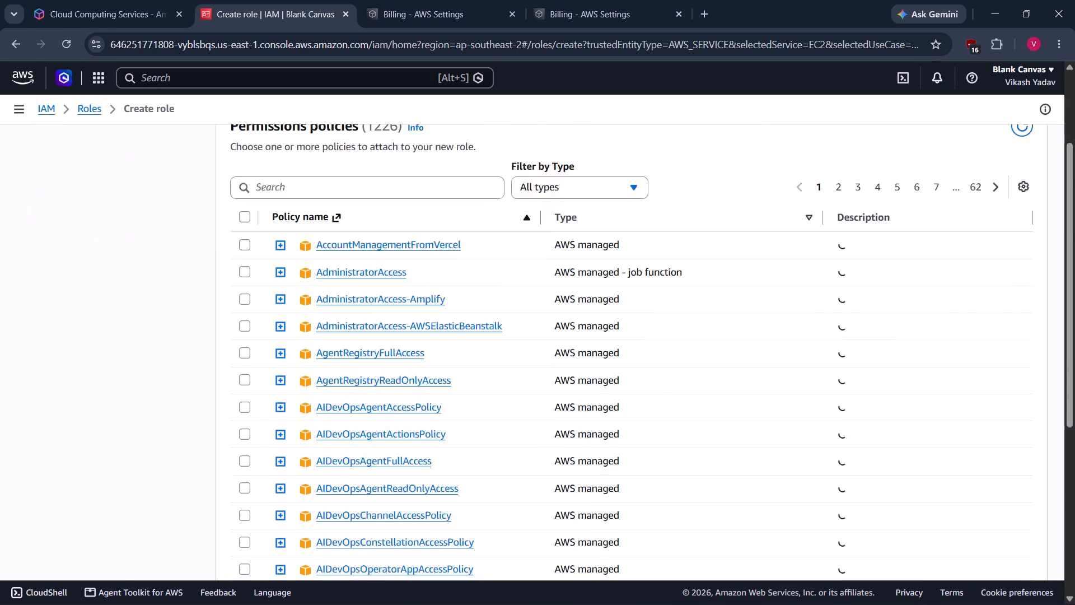
pyautogui.scroll(-6, 789, 238)
pyautogui.scroll(8, 789, 238)
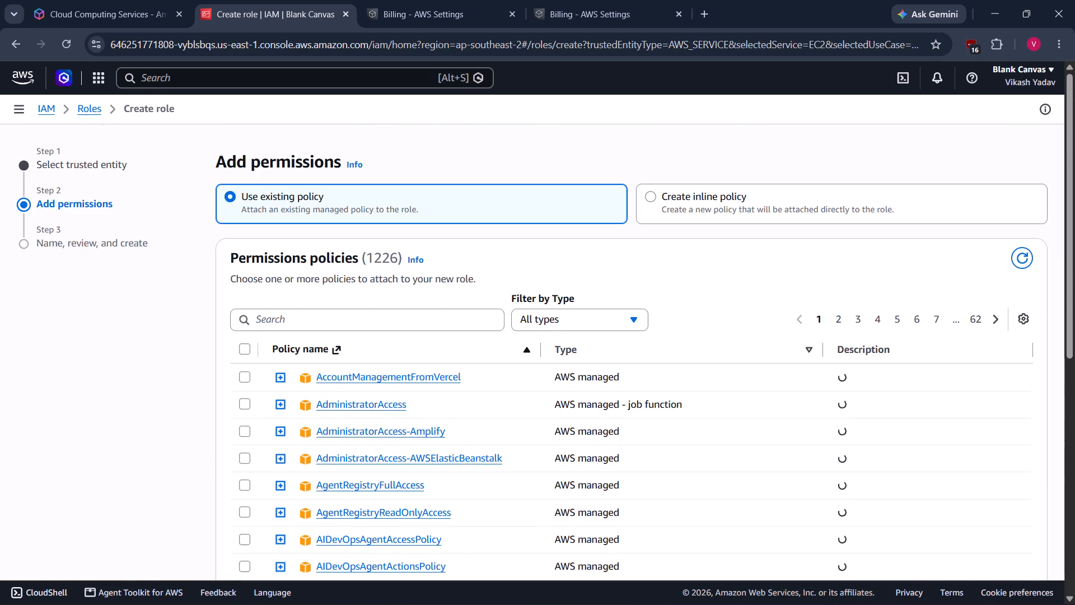
pyautogui.scroll(1, 789, 238)
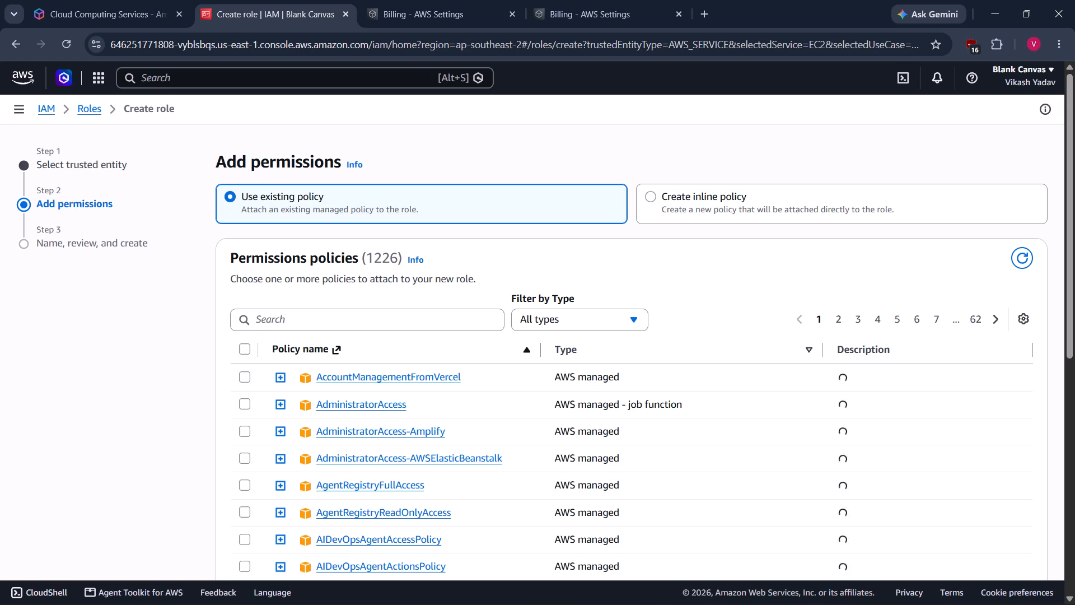
pyautogui.scroll(-2, 789, 238)
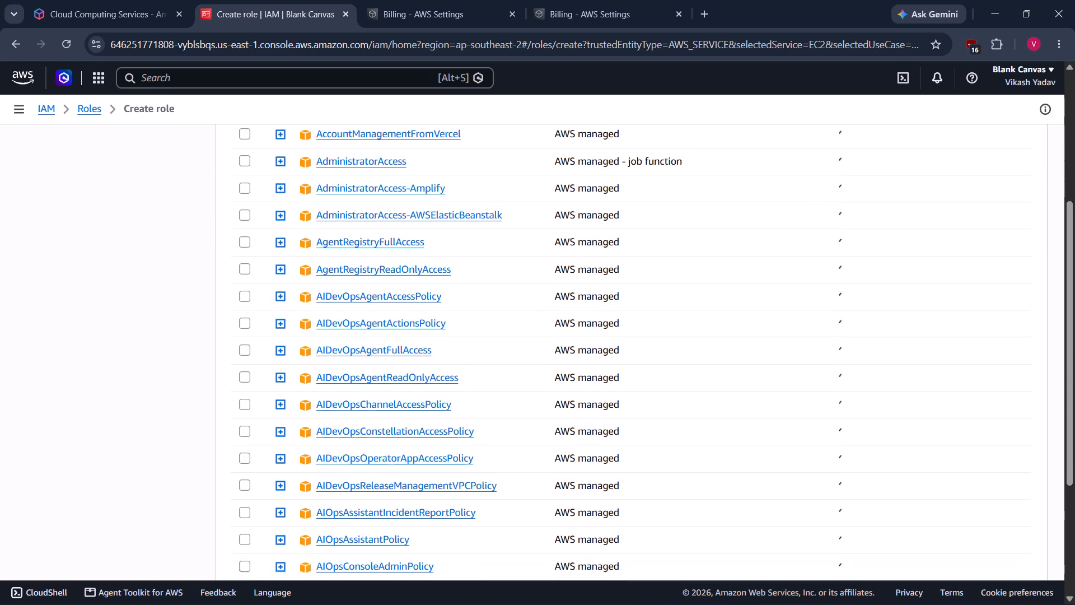
pyautogui.scroll(-4, 779, 309)
pyautogui.scroll(5, 779, 309)
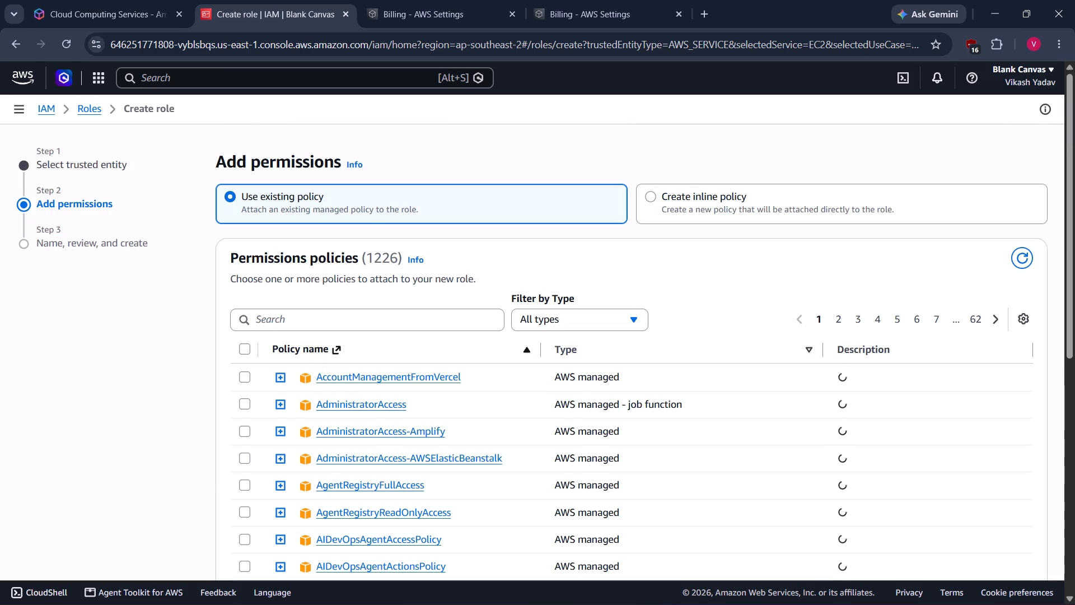
pyautogui.scroll(2, 779, 309)
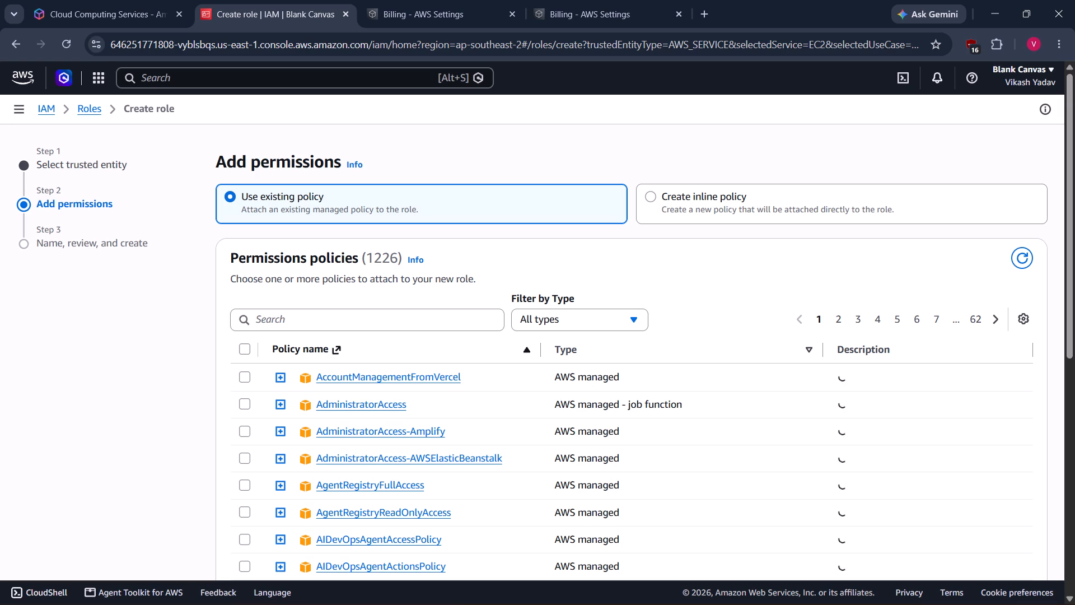
# Continue to the name and review stage without attaching any permissions policy.
pyautogui.scroll(-8, 775, 294)
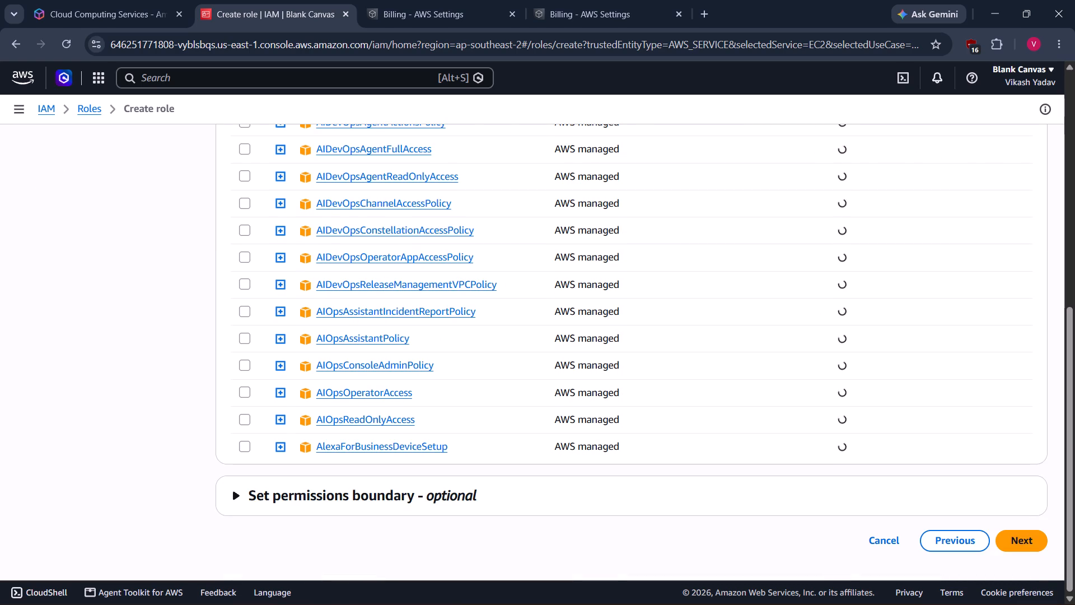
pyautogui.rightClick(1003, 535)
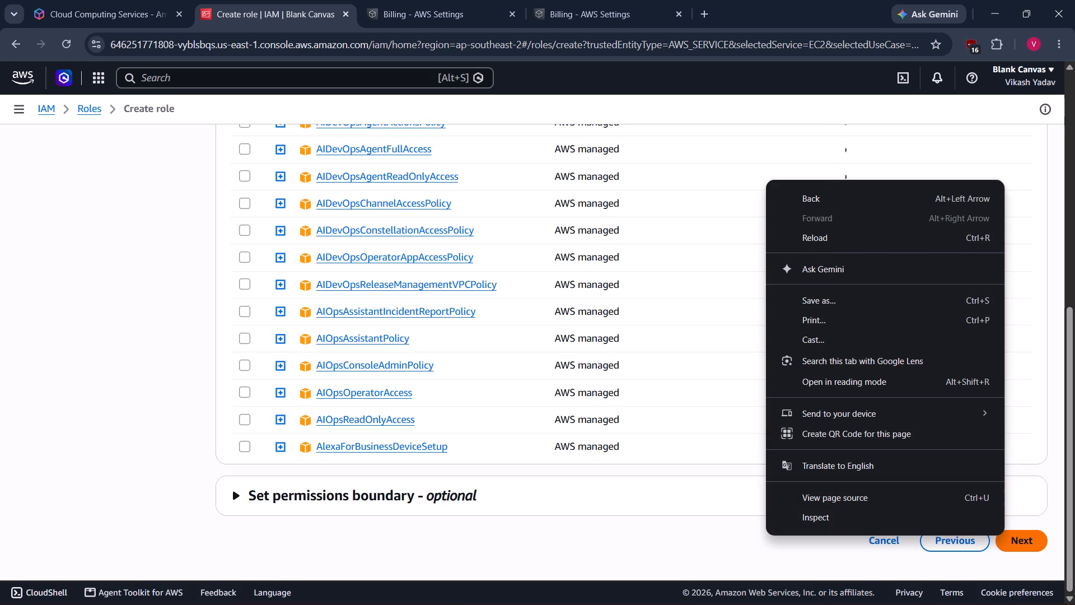
pyautogui.moveTo(710, 526); pyautogui.dragTo(1062, 576)
pyautogui.click(1022, 543)
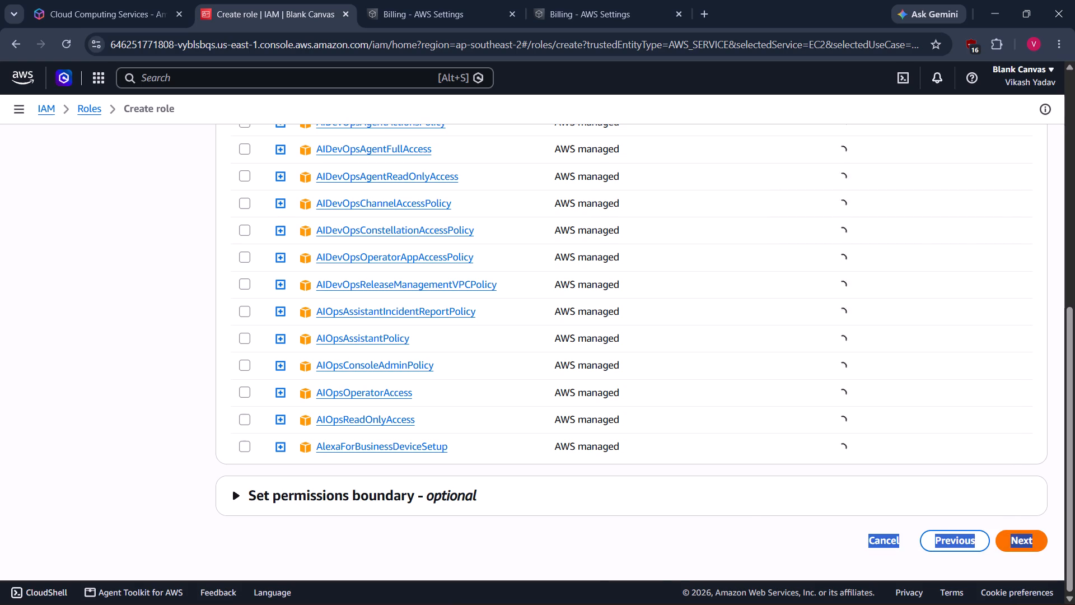
pyautogui.click(825, 473)
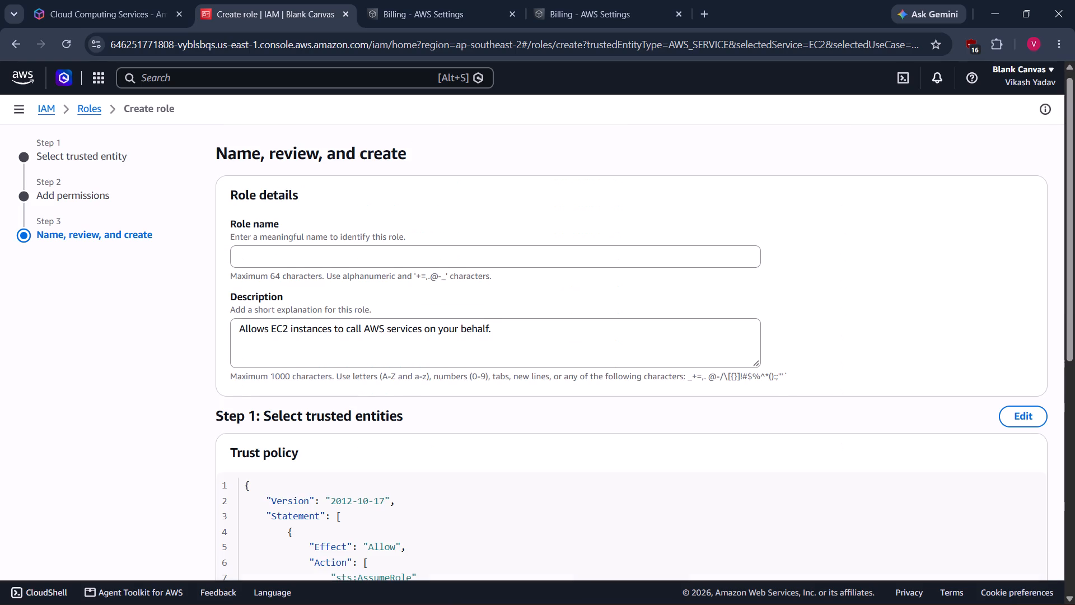
# Enter devops_ec2 as the role name.
pyautogui.click(513, 255)
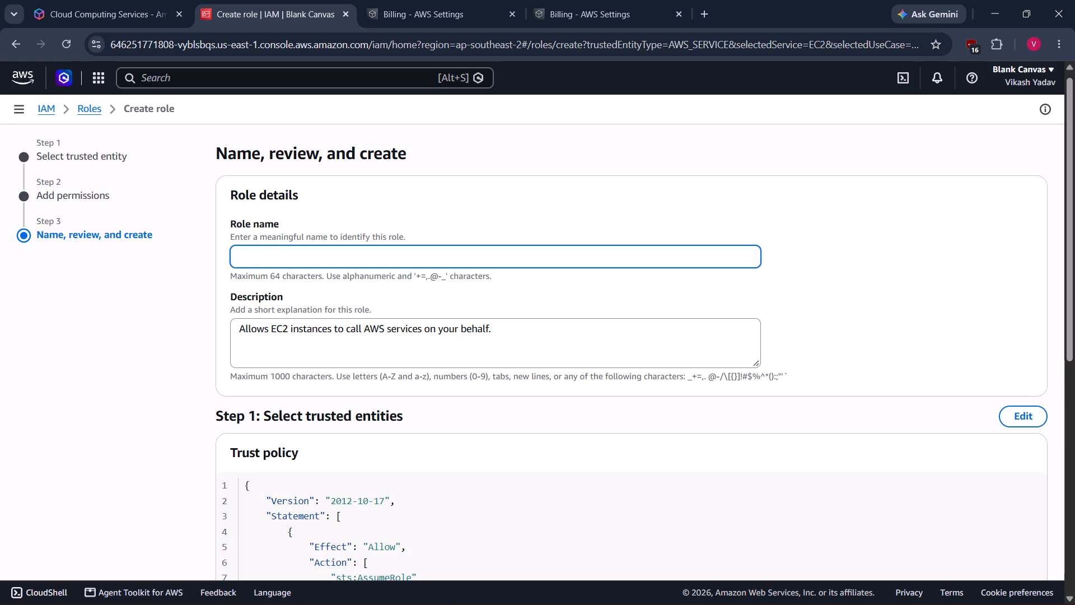
pyautogui.write('dev')
pyautogui.write('op')
pyautogui.press('s')
pyautogui.write('ec2')
pyautogui.click(272, 258)
pyautogui.hotkey('shift', '_')
# Create the devops_ec2 role with no tags added.
pyautogui.scroll(-5, 403, 406)
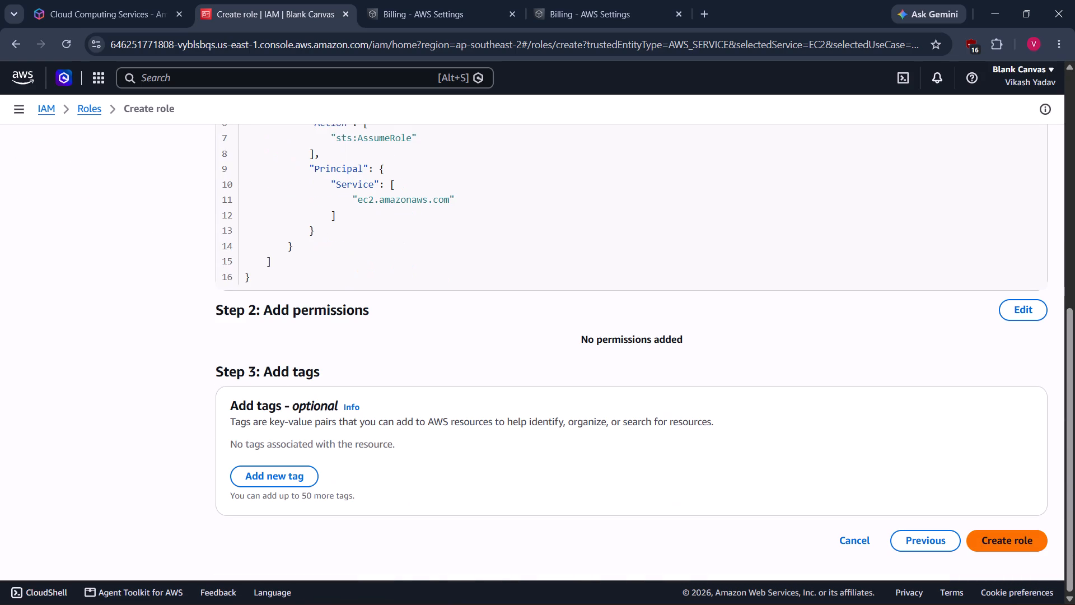
pyautogui.click(979, 534)
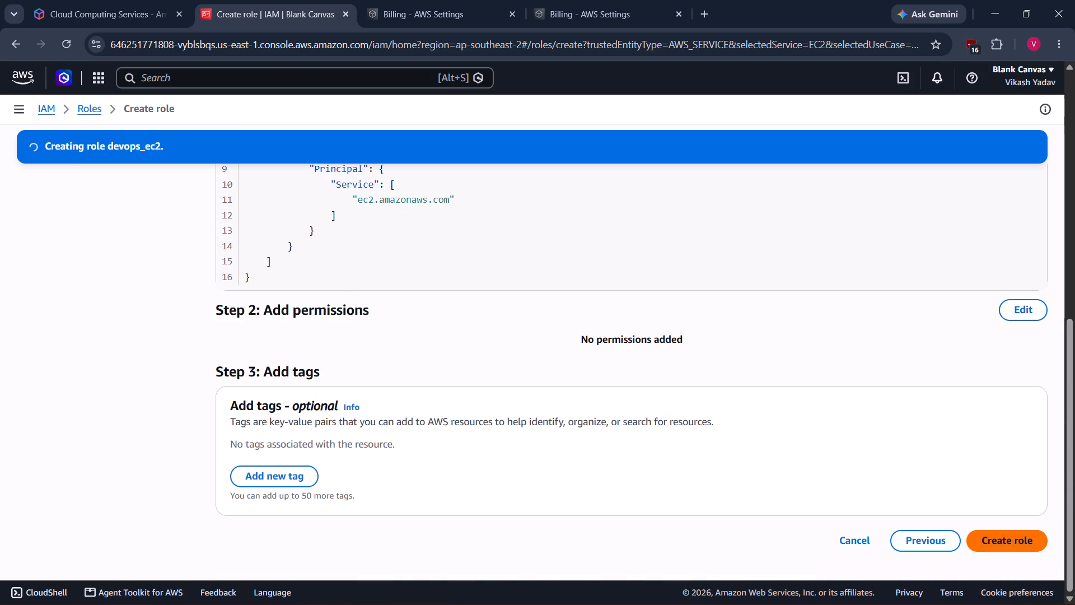
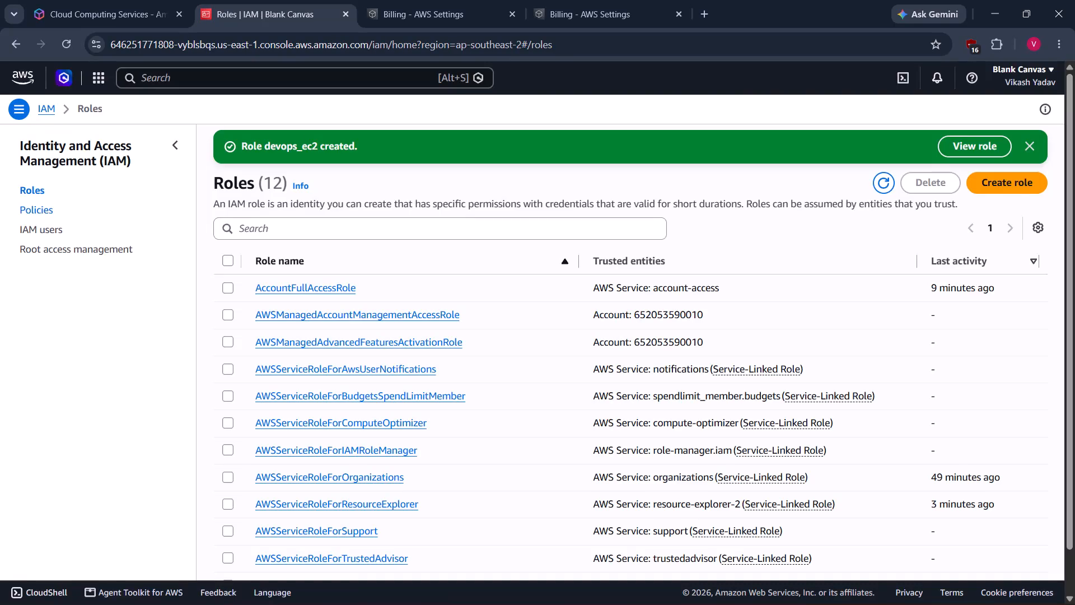
# Search the IAM roles list for dev to find the devops_ec2 role.
pyautogui.hscroll(4, 106, 206)
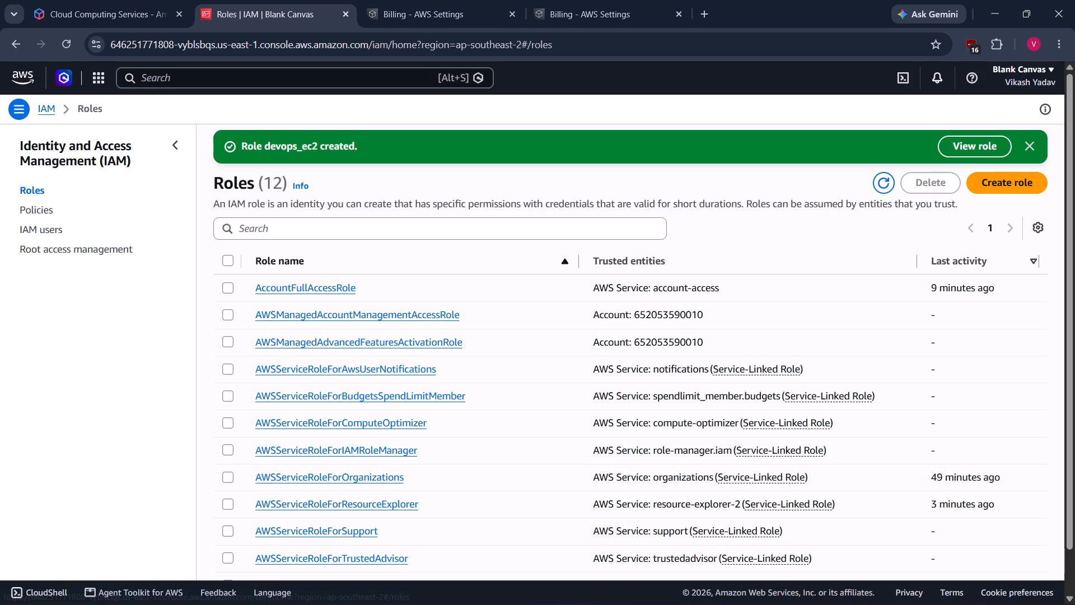
pyautogui.click(457, 231)
pyautogui.write('dev')
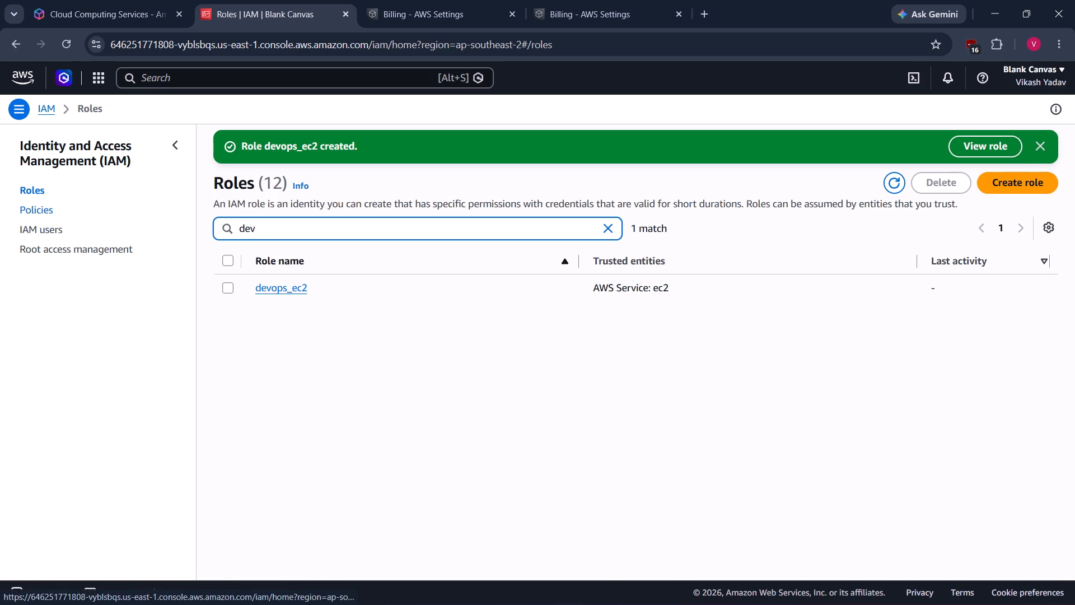
# Start a new IAM policy in the visual policy editor and choose EC2 as its service.
pyautogui.click(54, 210)
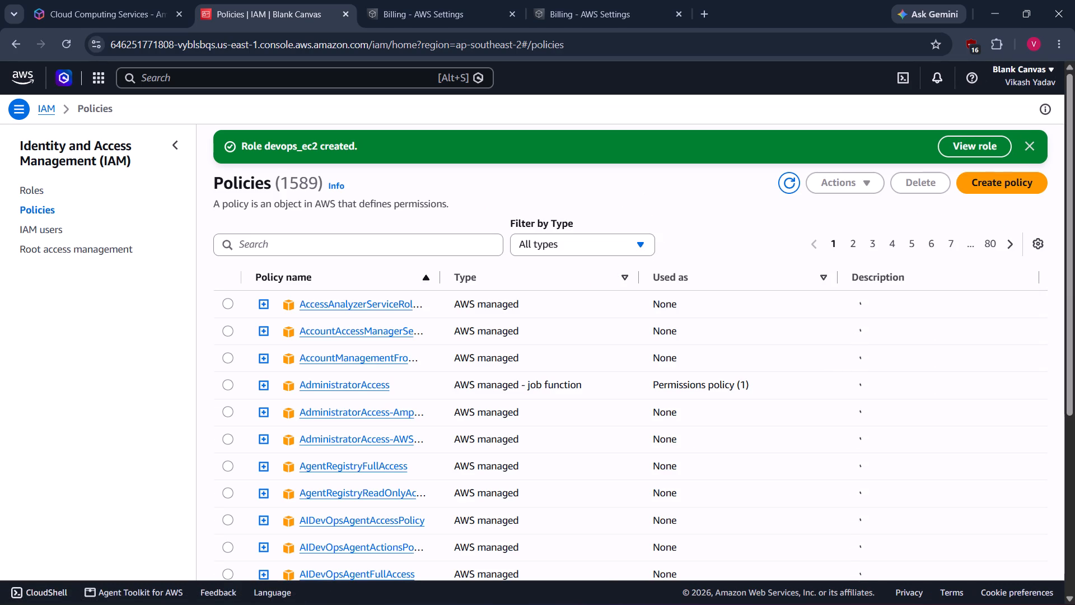
pyautogui.click(968, 183)
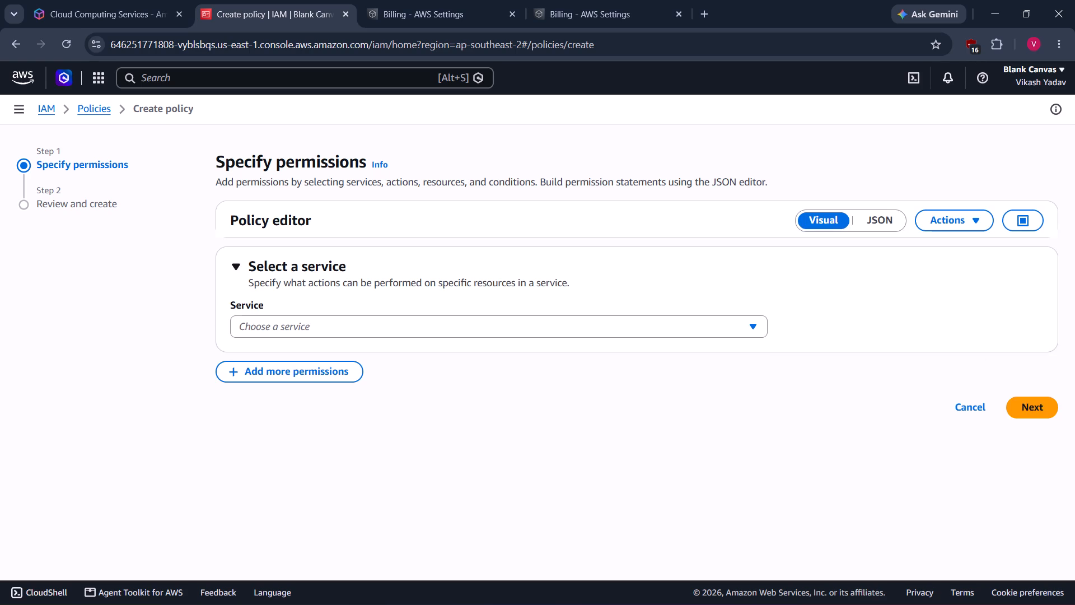
pyautogui.click(878, 212)
pyautogui.click(820, 220)
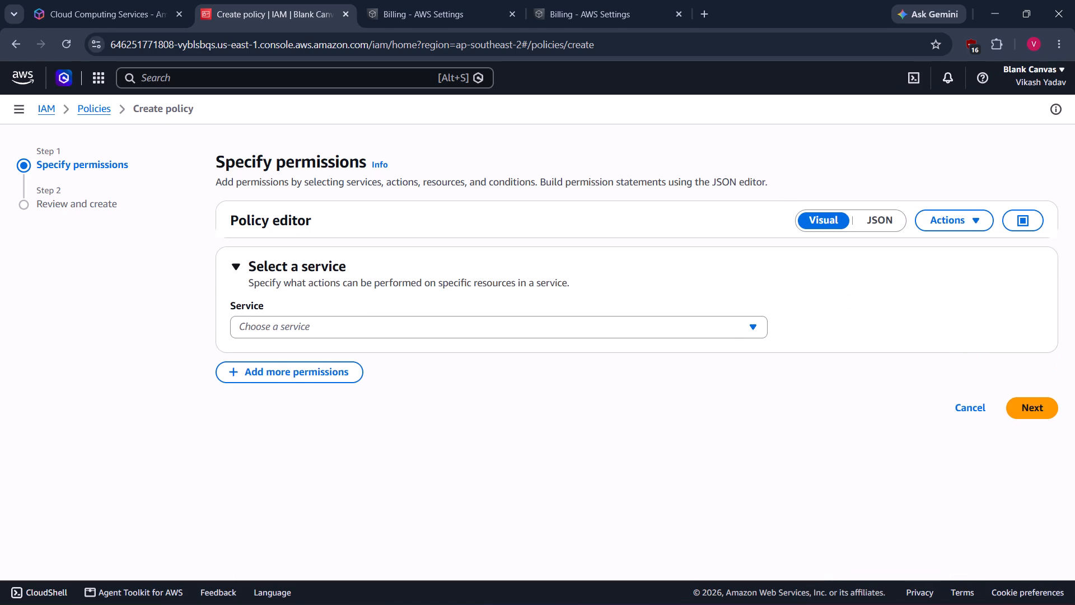
pyautogui.click(539, 324)
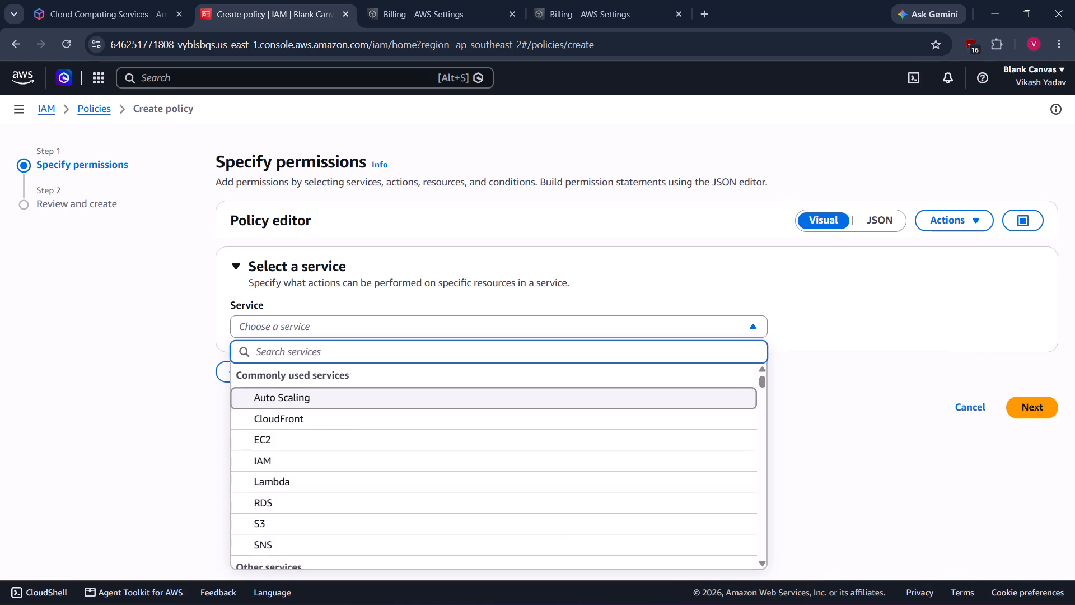
pyautogui.click(319, 434)
# Allow all EC2 actions (ec2:*) in the new policy.
pyautogui.scroll(-1, 373, 403)
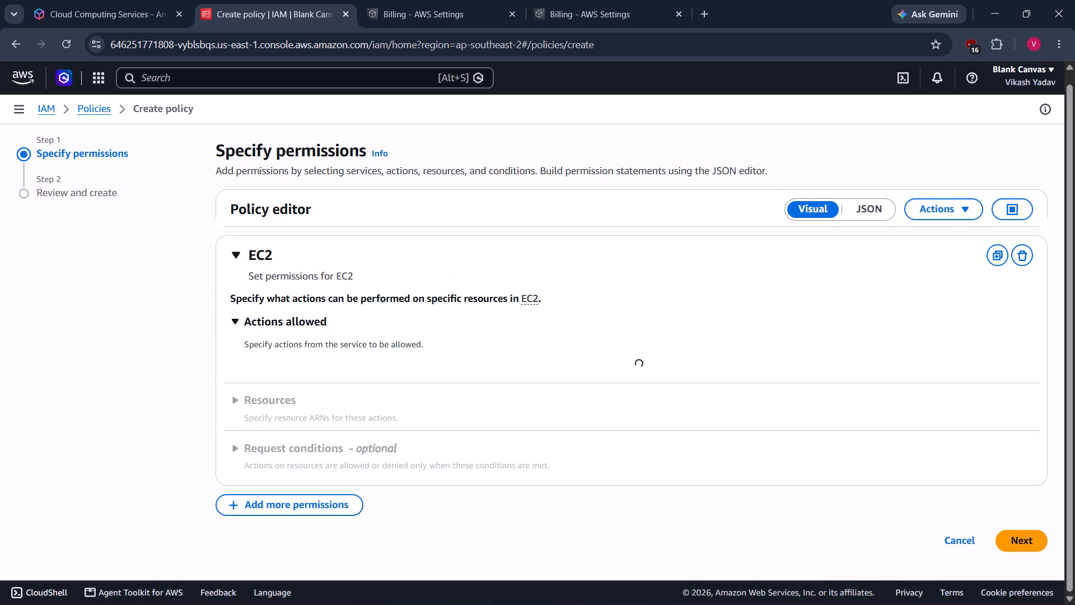
pyautogui.click(250, 424)
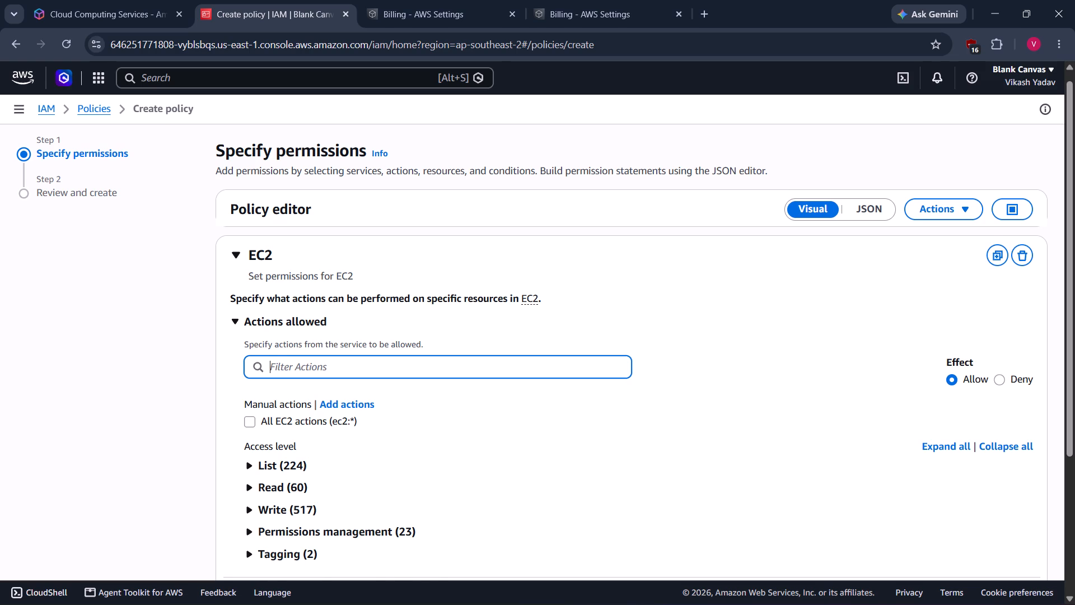
# Set the EC2 permissions to cover all resources and continue to the policy's review stage.
pyautogui.scroll(-7, 303, 426)
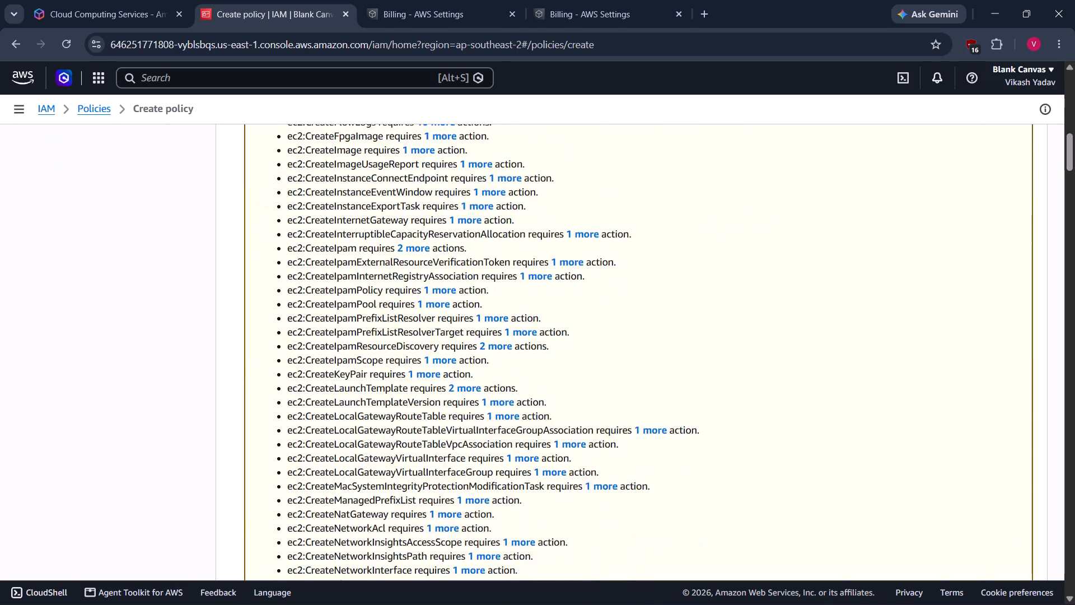
pyautogui.scroll(-11, 303, 426)
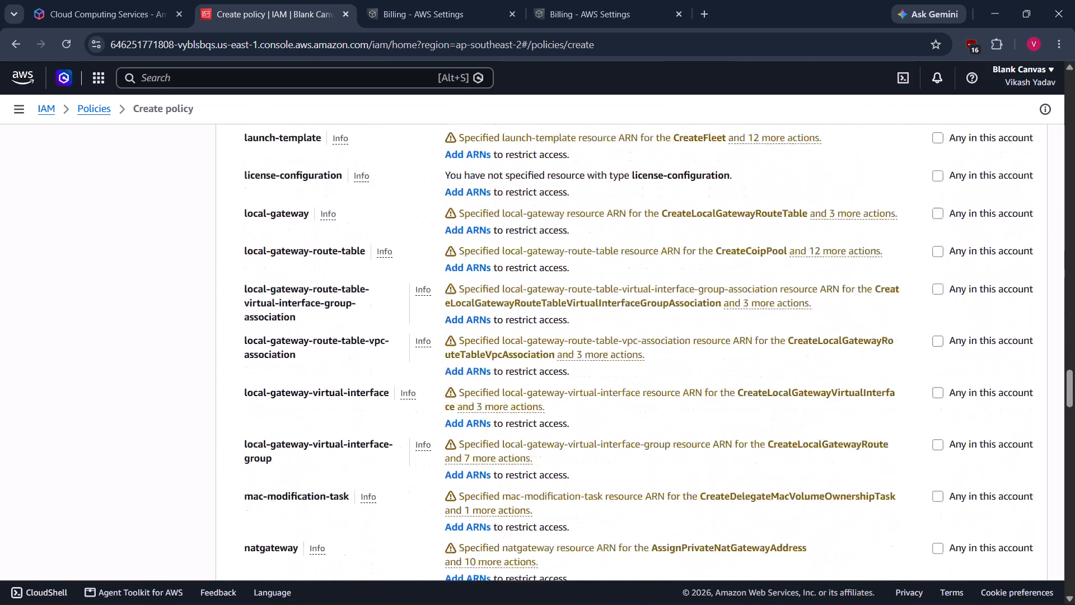
pyautogui.scroll(-11, 303, 426)
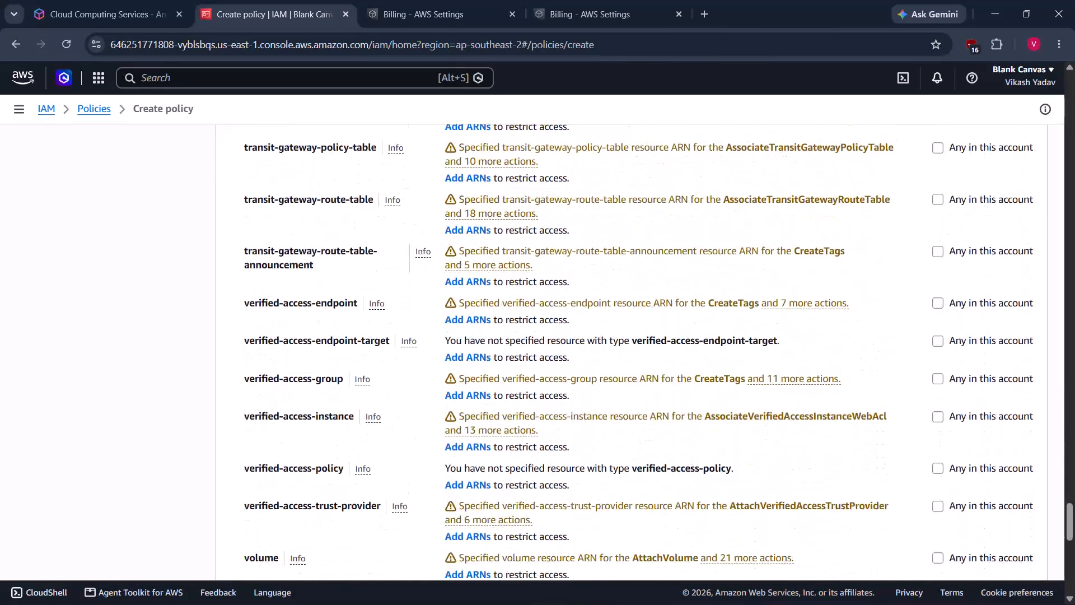
pyautogui.scroll(-5, 303, 426)
pyautogui.scroll(8, 303, 426)
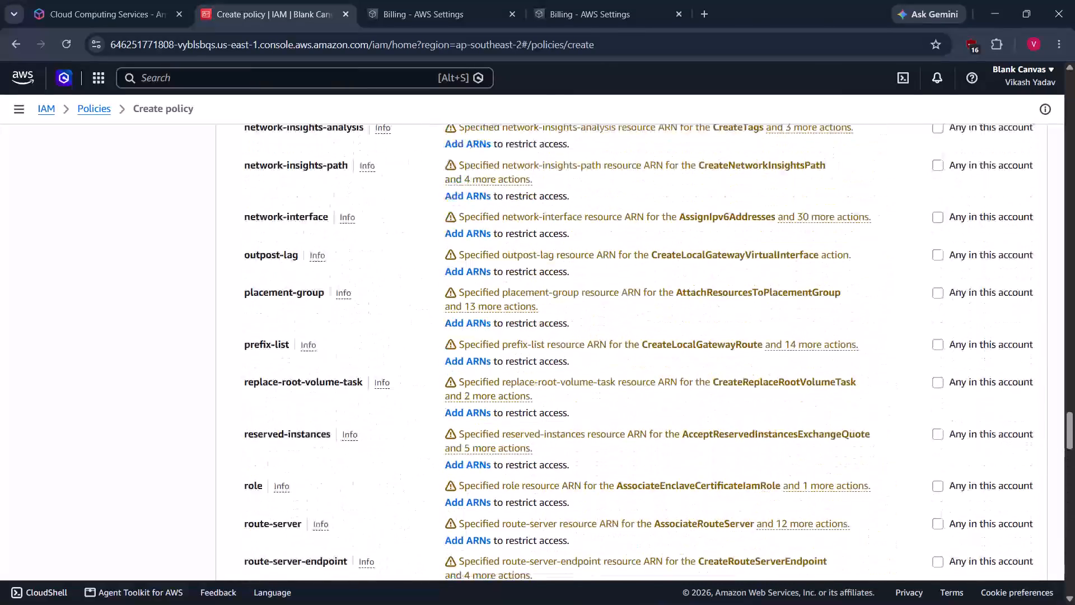
pyautogui.scroll(13, 303, 426)
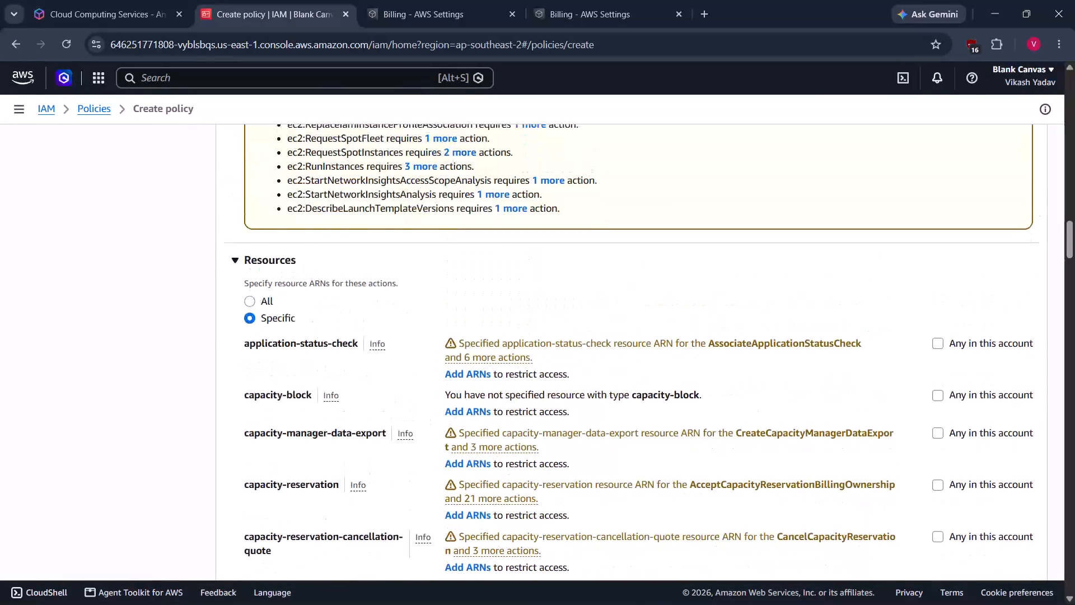
pyautogui.scroll(4, 303, 426)
pyautogui.click(249, 342)
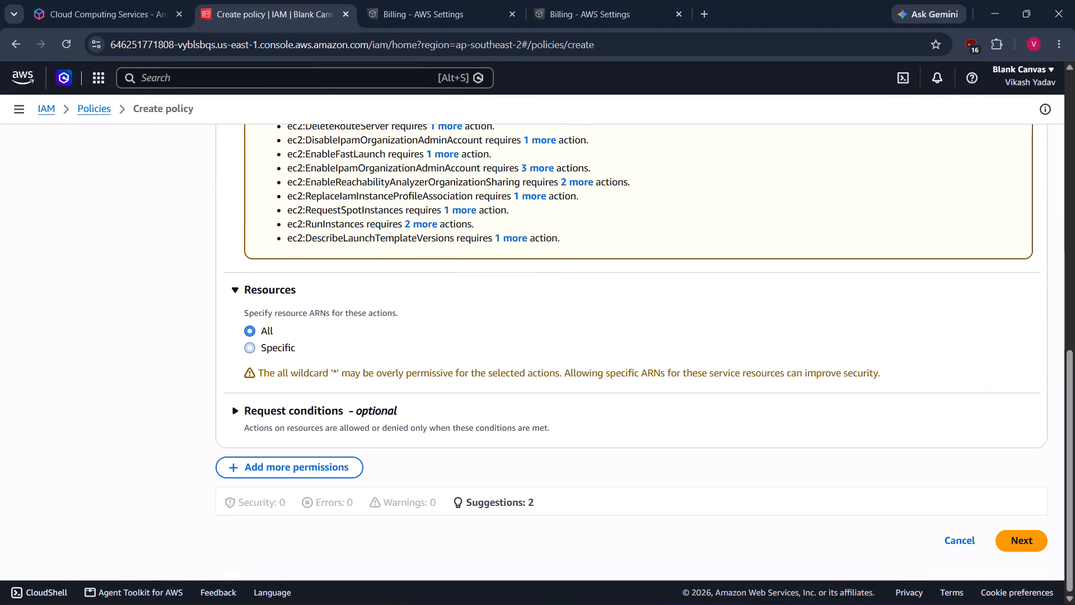
pyautogui.scroll(-1, 609, 436)
pyautogui.click(1030, 542)
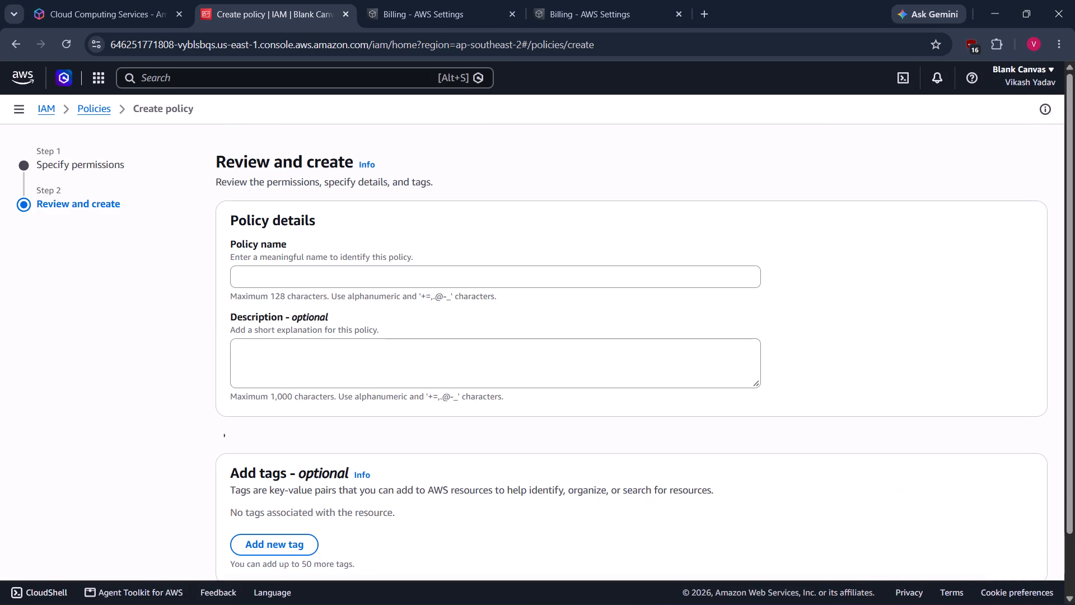
# Name the policy devops_ec2_policy and create it without a description or tags.
pyautogui.scroll(-4, 681, 458)
pyautogui.scroll(4, 681, 458)
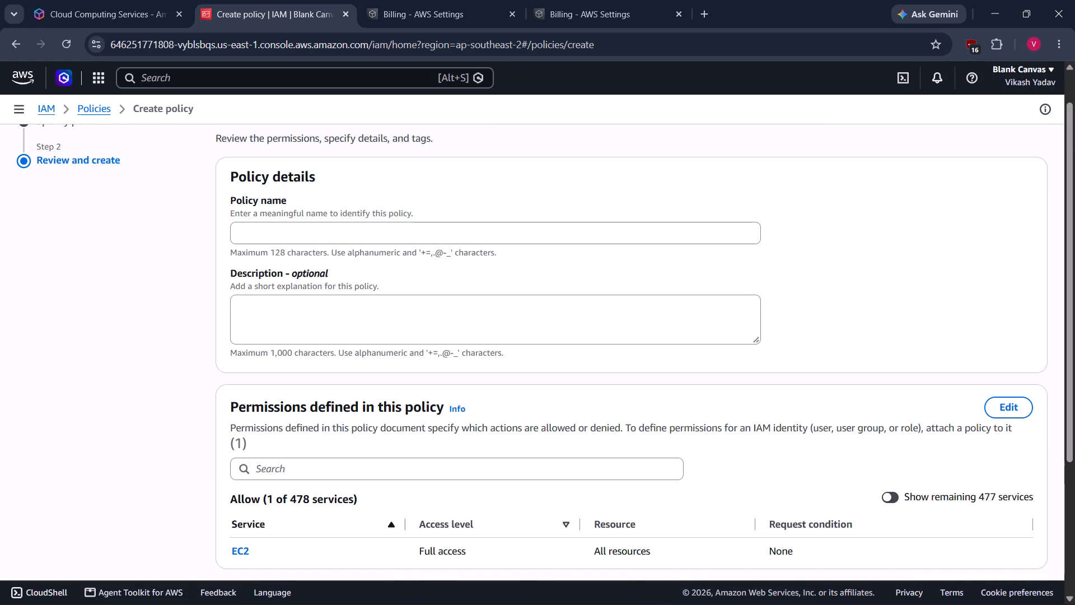
pyautogui.click(343, 286)
pyautogui.write('devops')
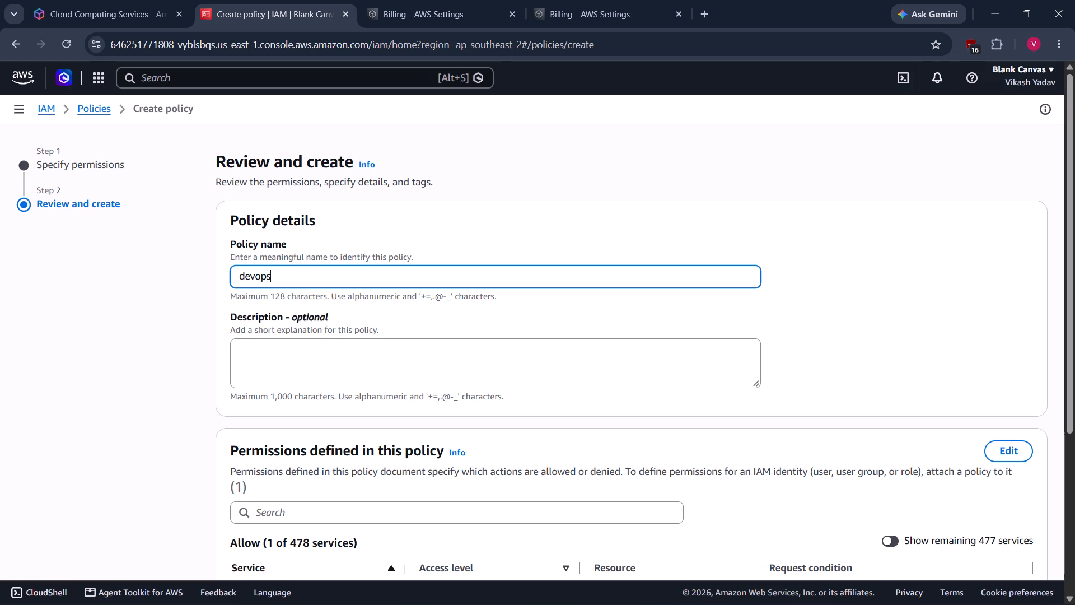
pyautogui.hotkey('shift', '_')
pyautogui.write('ec2')
pyautogui.hotkey('shift', '_')
pyautogui.write('policy')
pyautogui.scroll(-7, 335, 336)
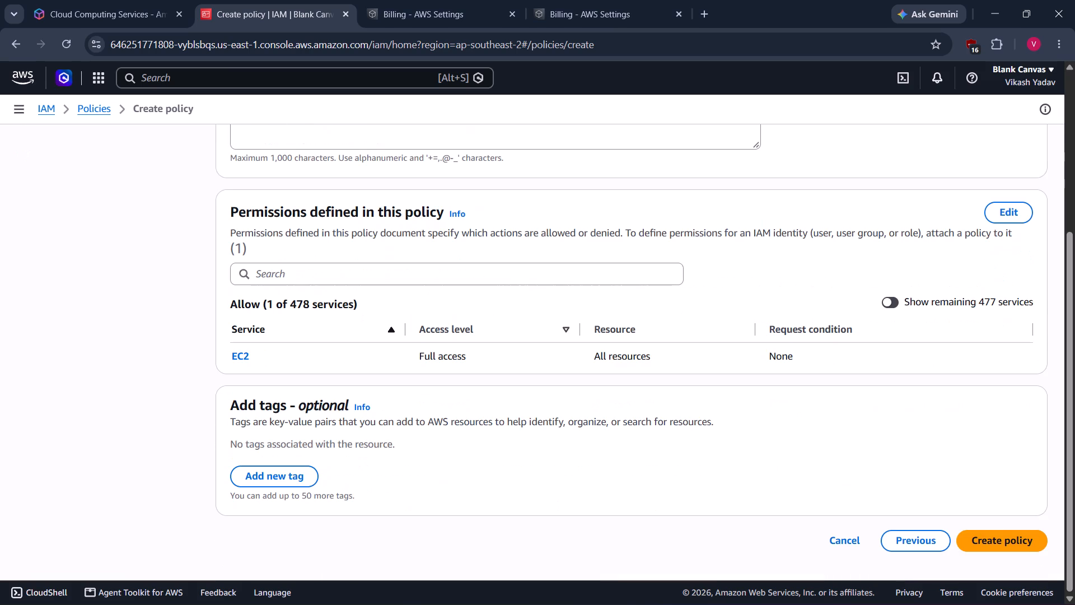
pyautogui.click(977, 539)
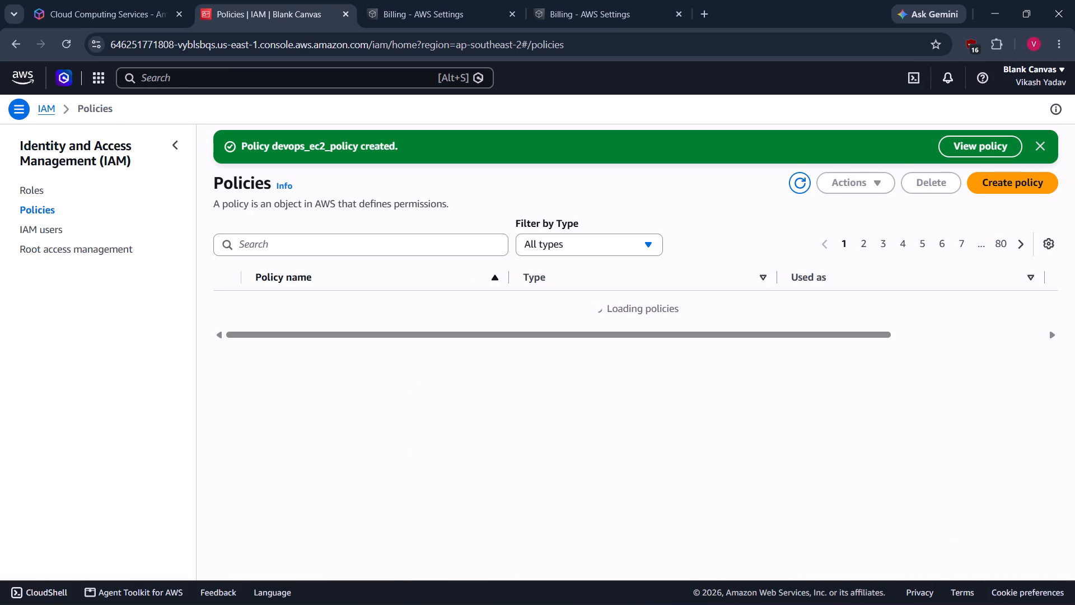
# Open the list of IAM users.
pyautogui.click(52, 226)
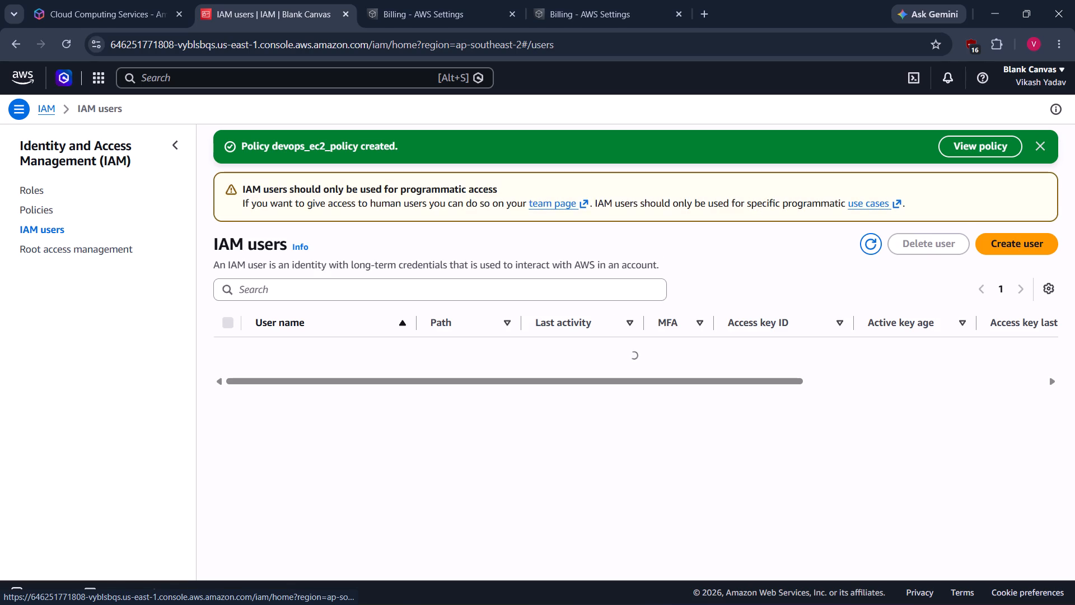
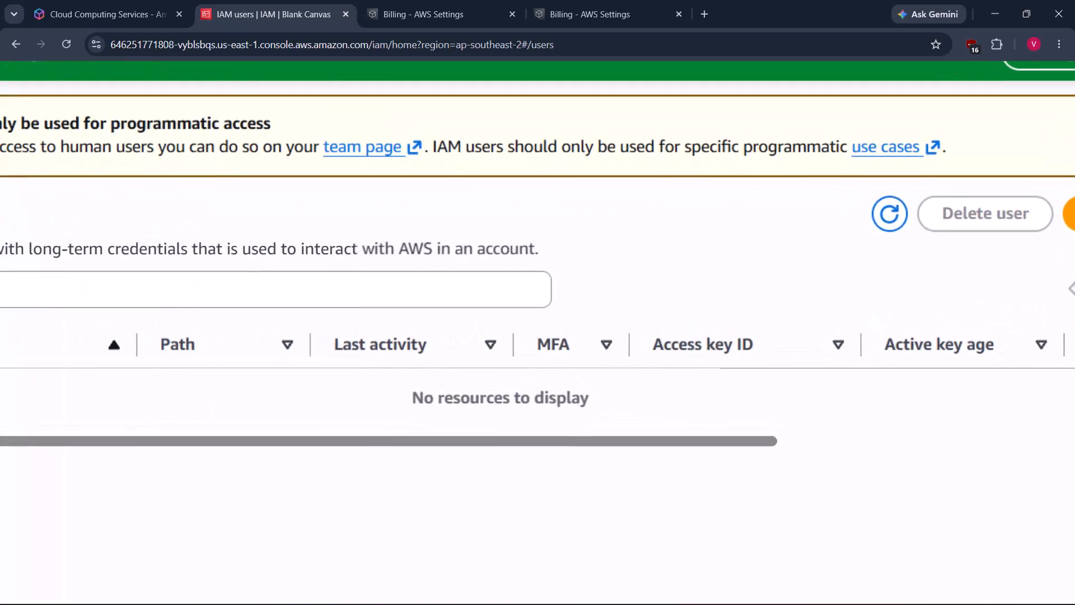
# Look through the Roles and Policies lists in IAM and return to the IAM users list.
pyautogui.hscroll(4, 842, 291)
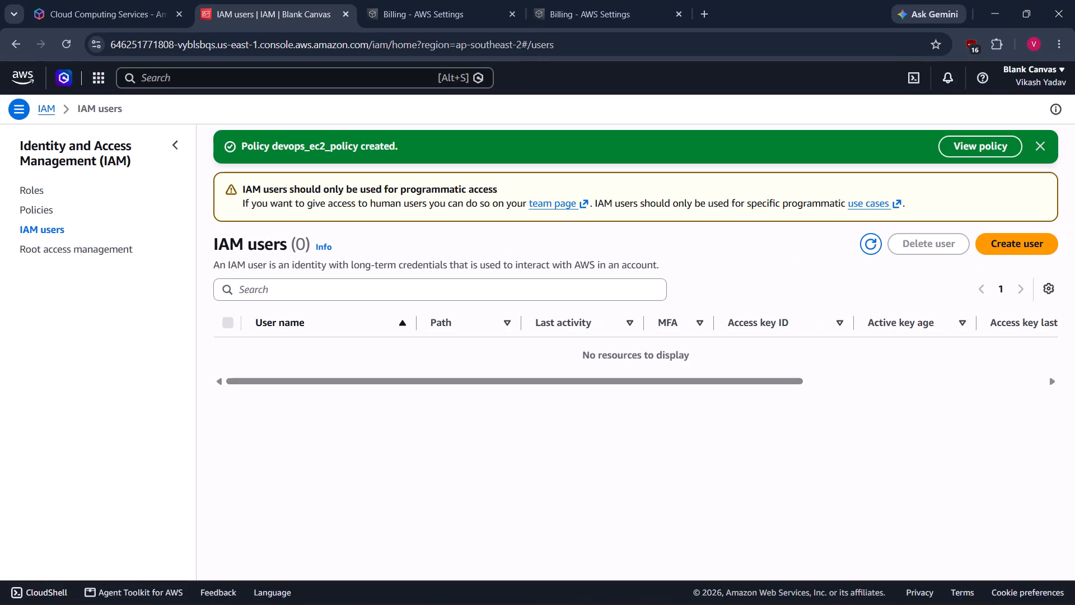
pyautogui.click(29, 191)
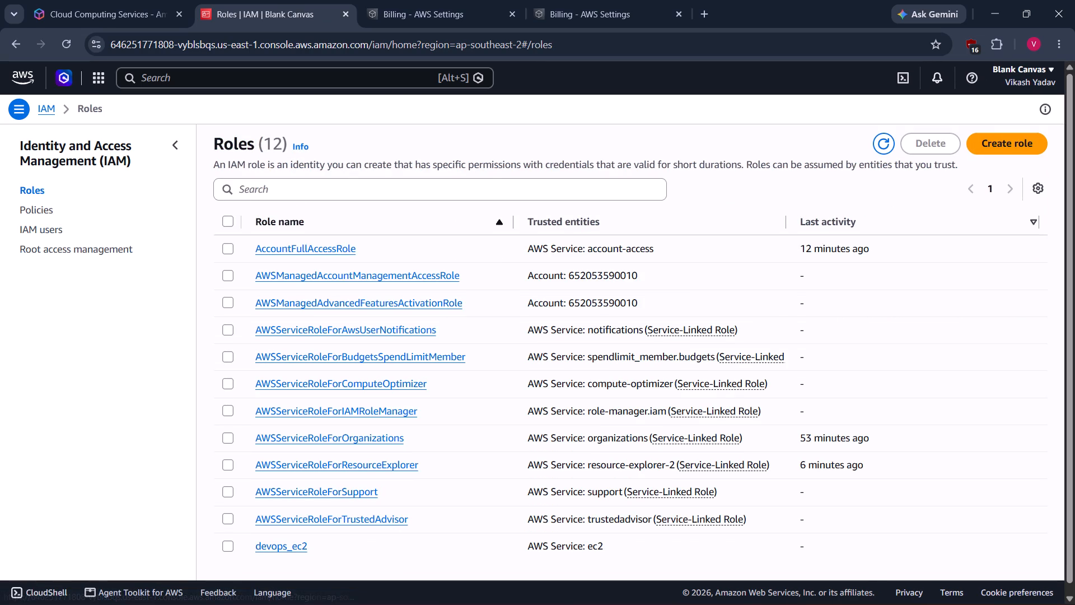
pyautogui.click(43, 207)
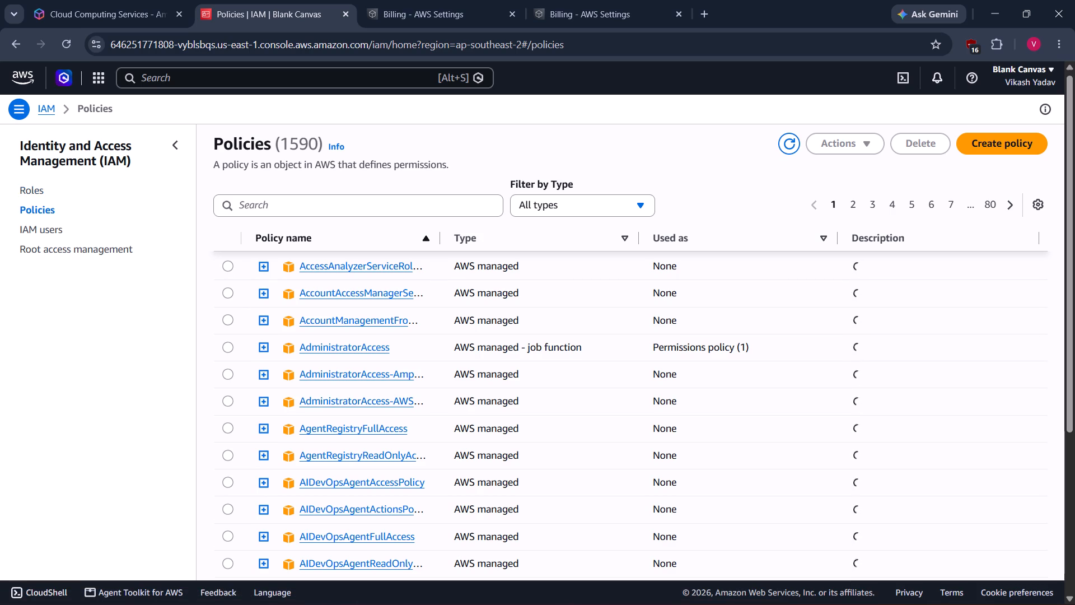
pyautogui.click(41, 229)
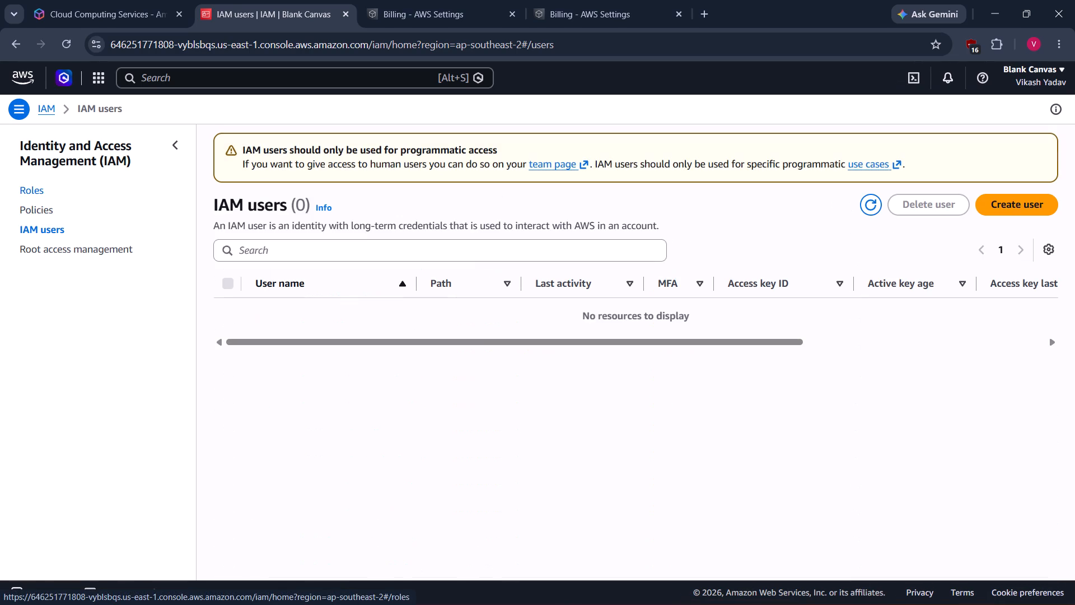
# Start creating an IAM user named cloud_devops and continue to the permissions stage.
pyautogui.click(994, 202)
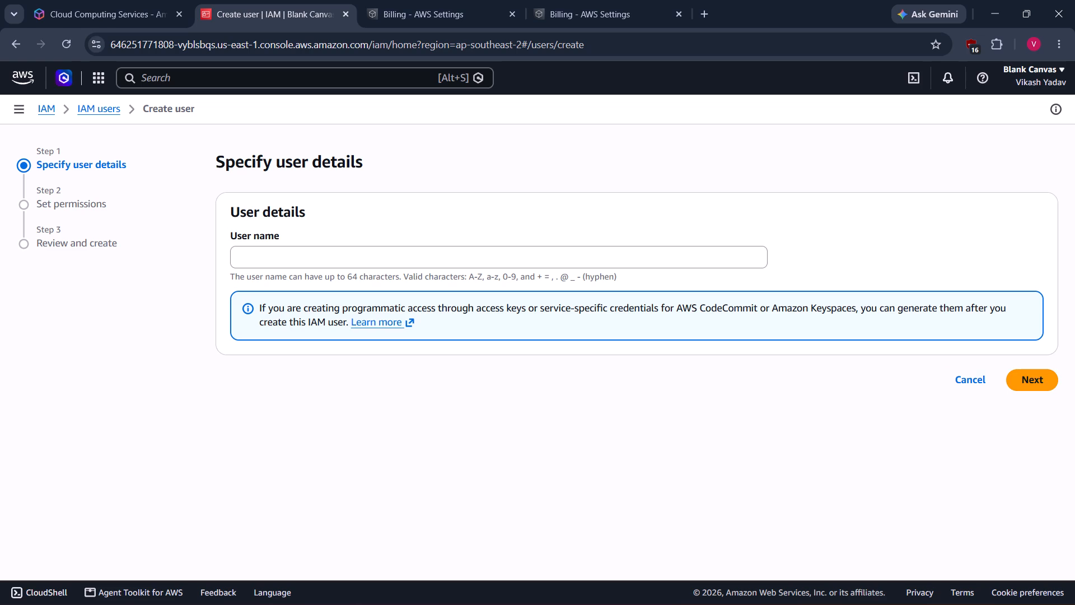
pyautogui.click(503, 260)
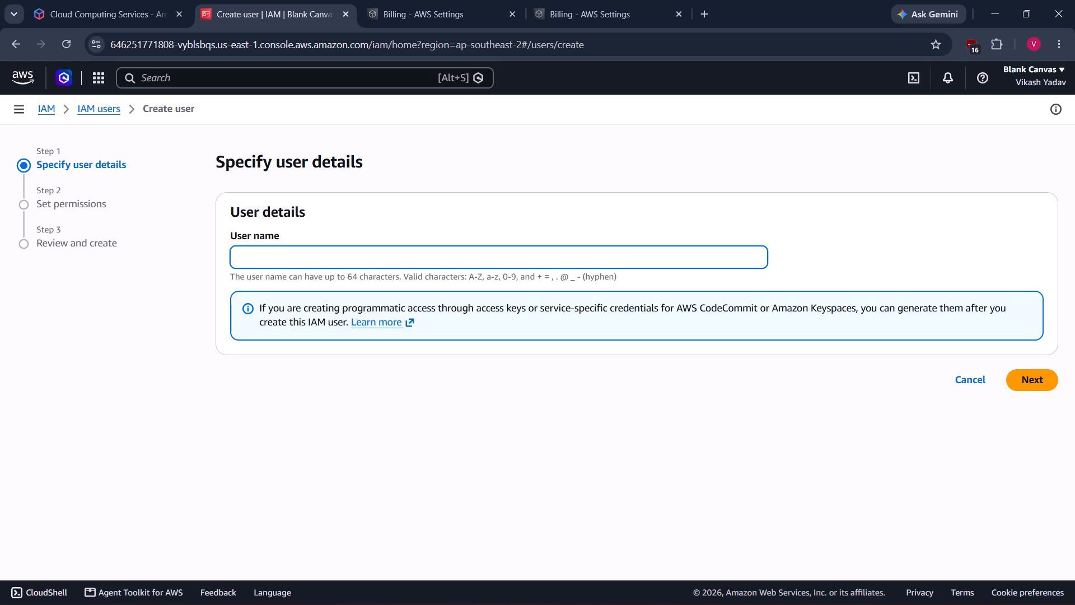
pyautogui.write('clou')
pyautogui.press('BackSpace')
pyautogui.press('BackSpace')
pyautogui.press('BackSpace')
pyautogui.press('BackSpace')
pyautogui.press('BackSpace')
pyautogui.press('BackSpace')
pyautogui.press('BackSpace')
pyautogui.press('BackSpace')
pyautogui.press('BackSpace')
pyautogui.write('clou')
pyautogui.press('d')
pyautogui.hotkey('shift', '_')
pyautogui.write('dev')
pyautogui.write('ops')
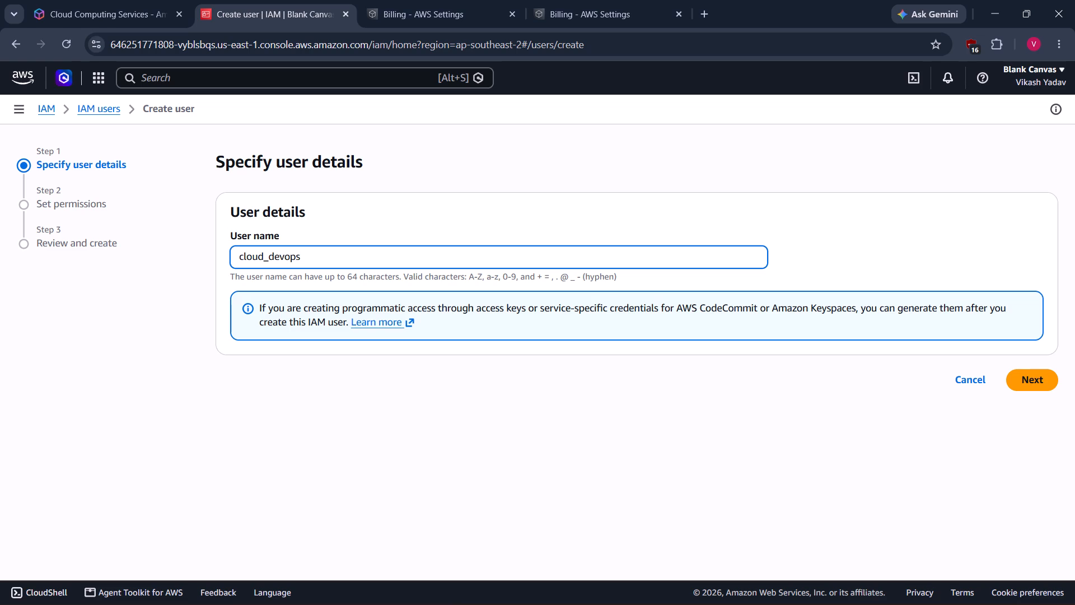
pyautogui.click(1026, 381)
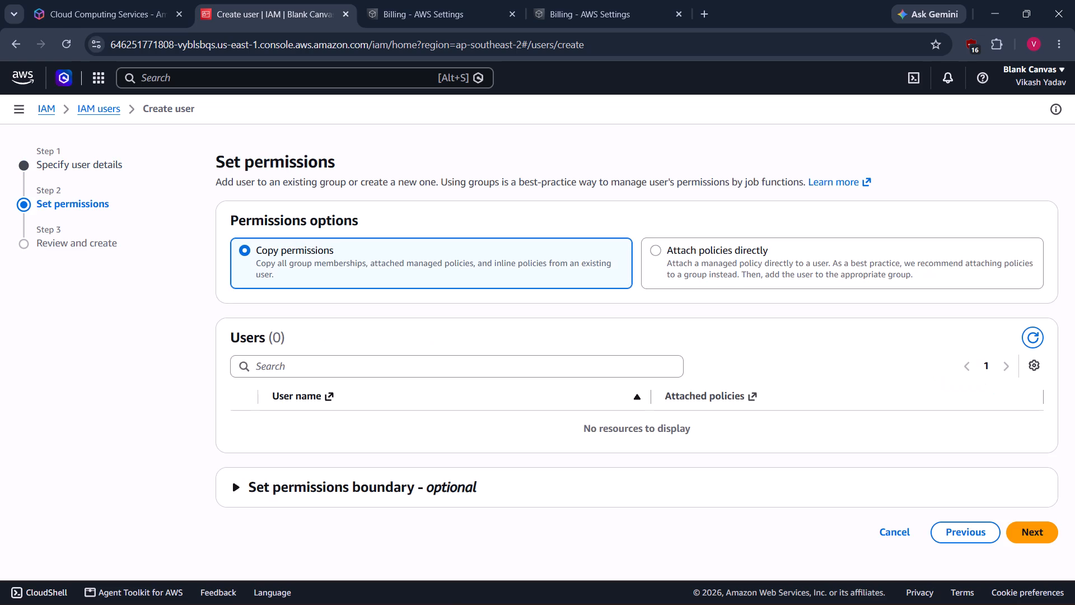
# Choose to attach policies directly to the new user and search the permissions policies for "ec".
pyautogui.click(689, 249)
pyautogui.scroll(-3, 741, 309)
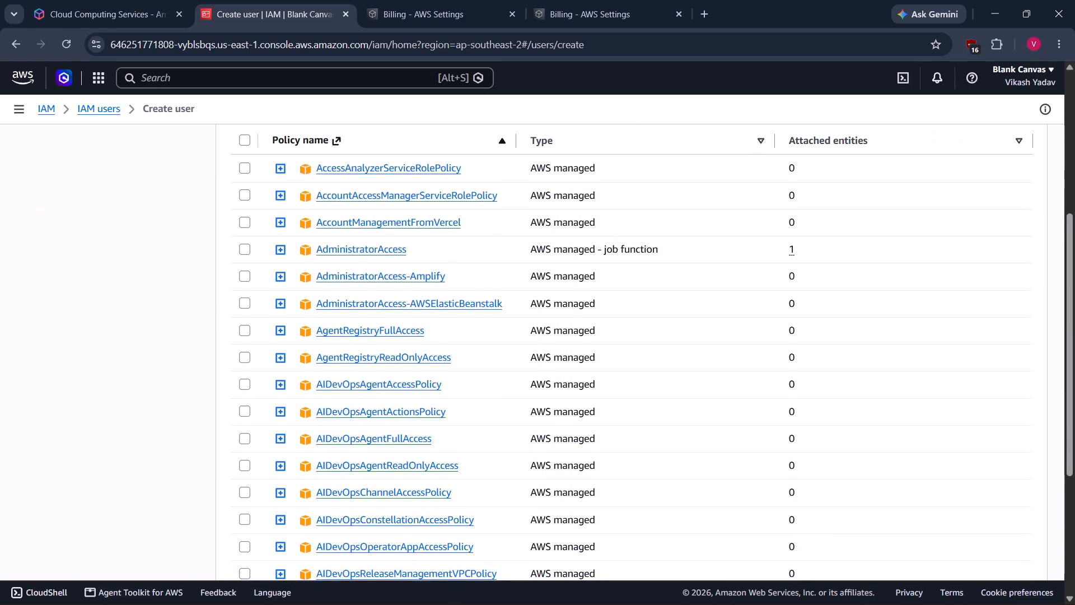
pyautogui.scroll(1, 443, 240)
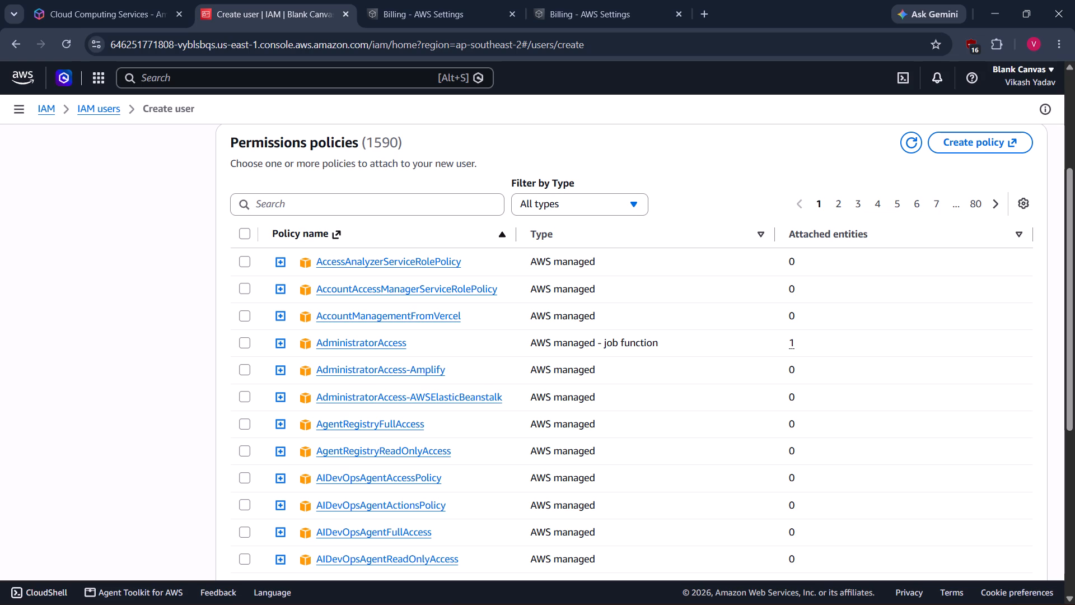
pyautogui.click(314, 210)
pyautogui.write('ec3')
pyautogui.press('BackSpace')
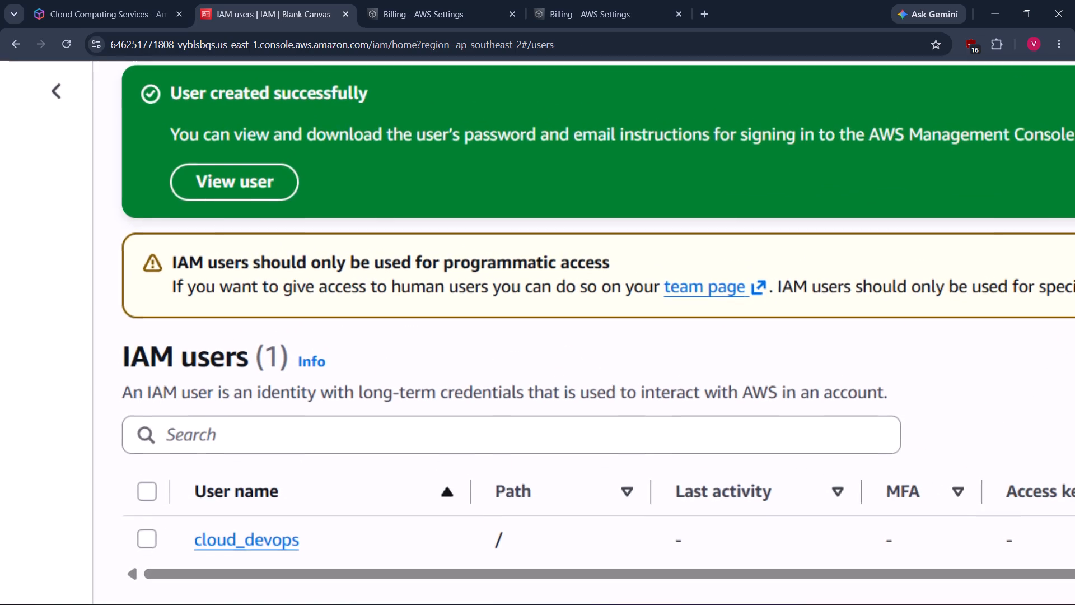
# Minimize the browser window showing the IAM users list and put the computer to sleep.
pyautogui.scroll(1, 341, 220)
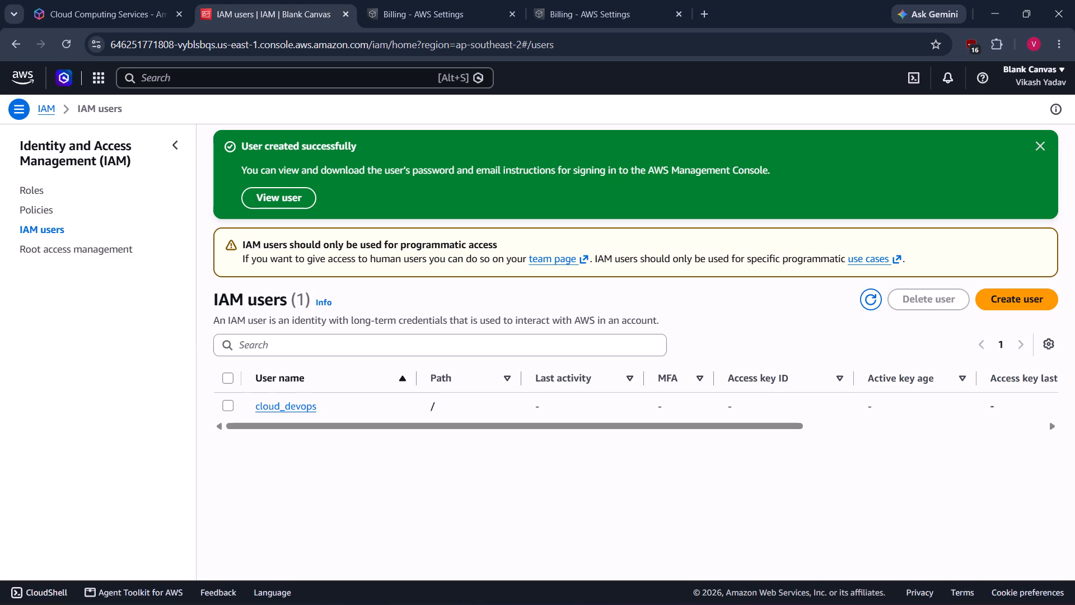
pyautogui.tripleClick(995, 5)
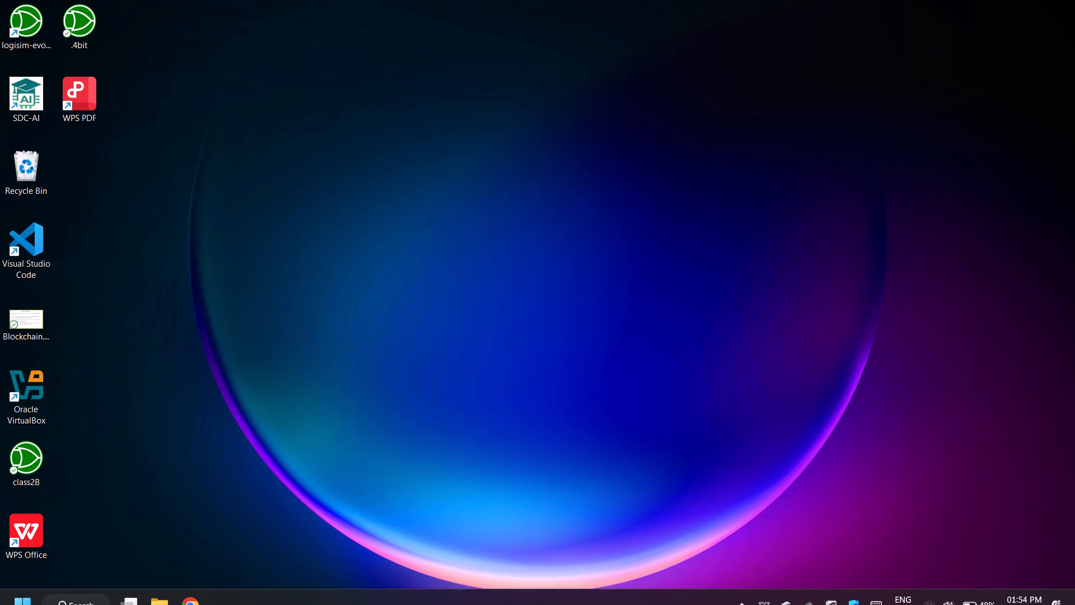
pyautogui.click(25, 589)
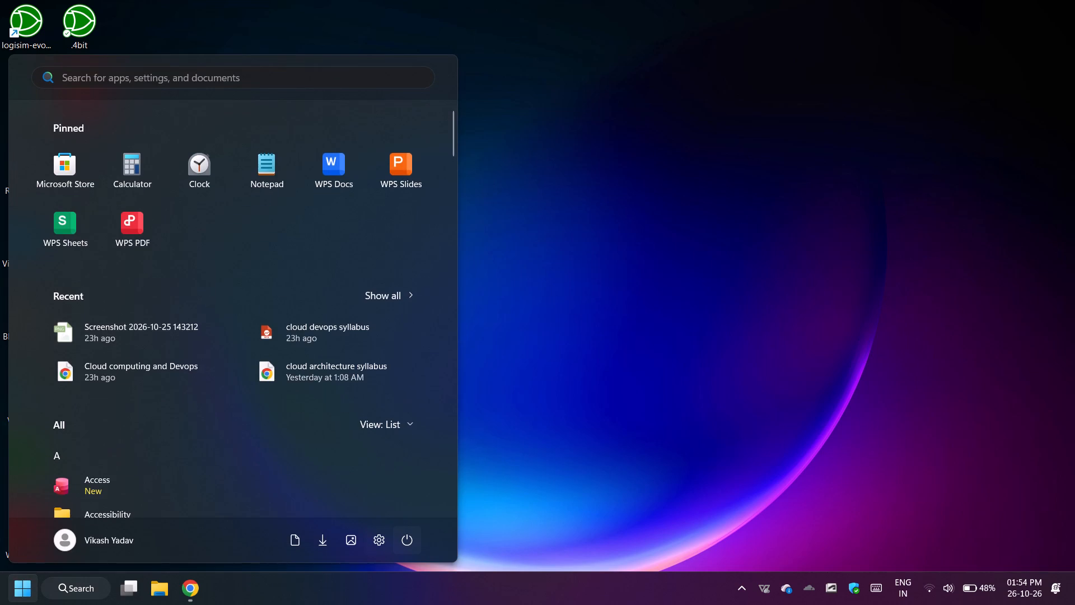
pyautogui.doubleClick(401, 534)
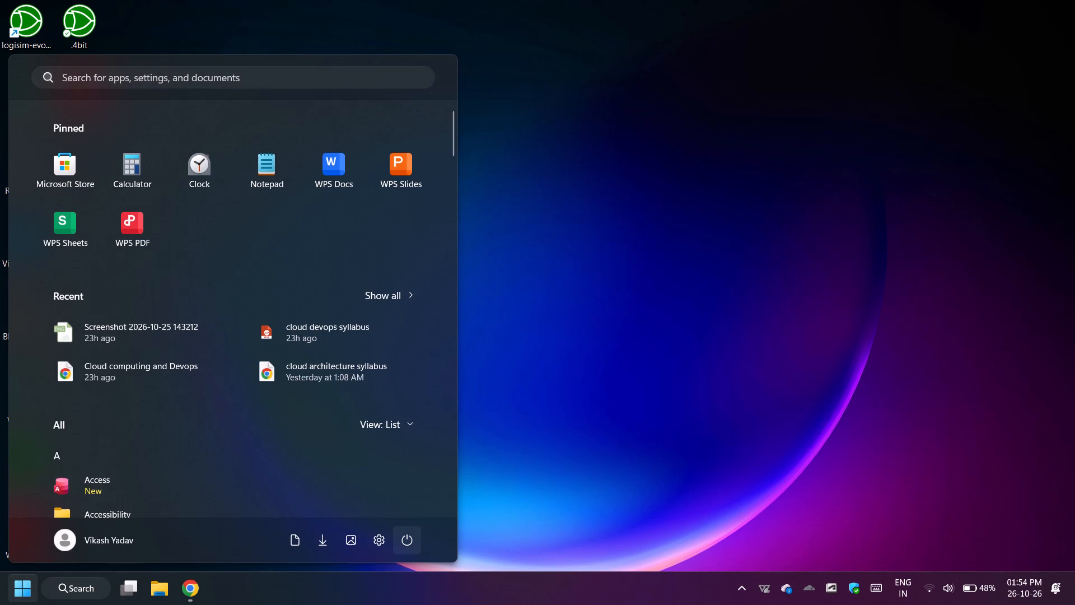
pyautogui.click(409, 538)
pyautogui.click(418, 468)
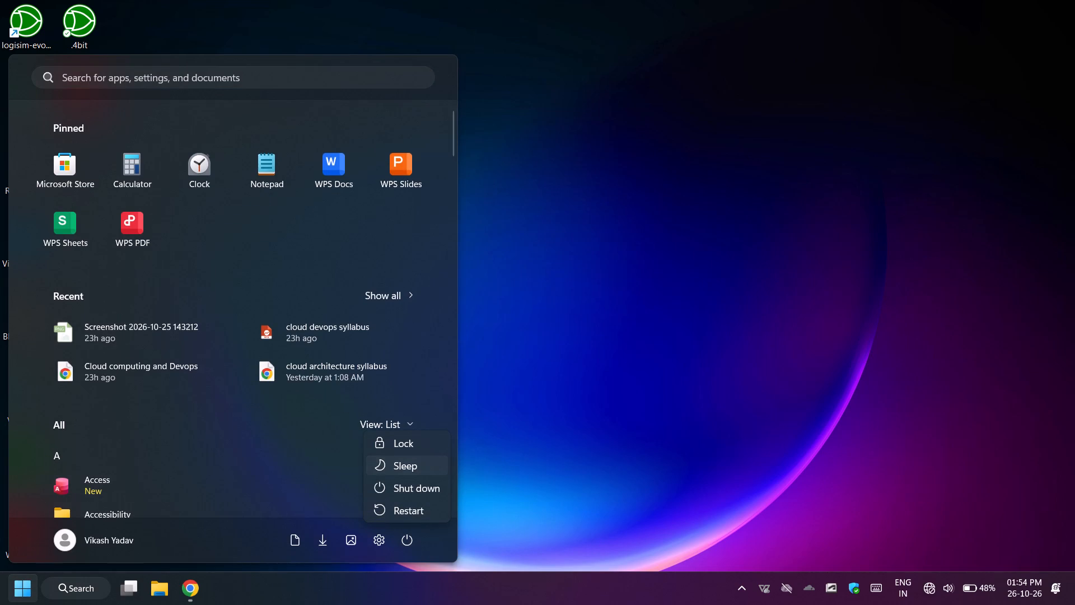